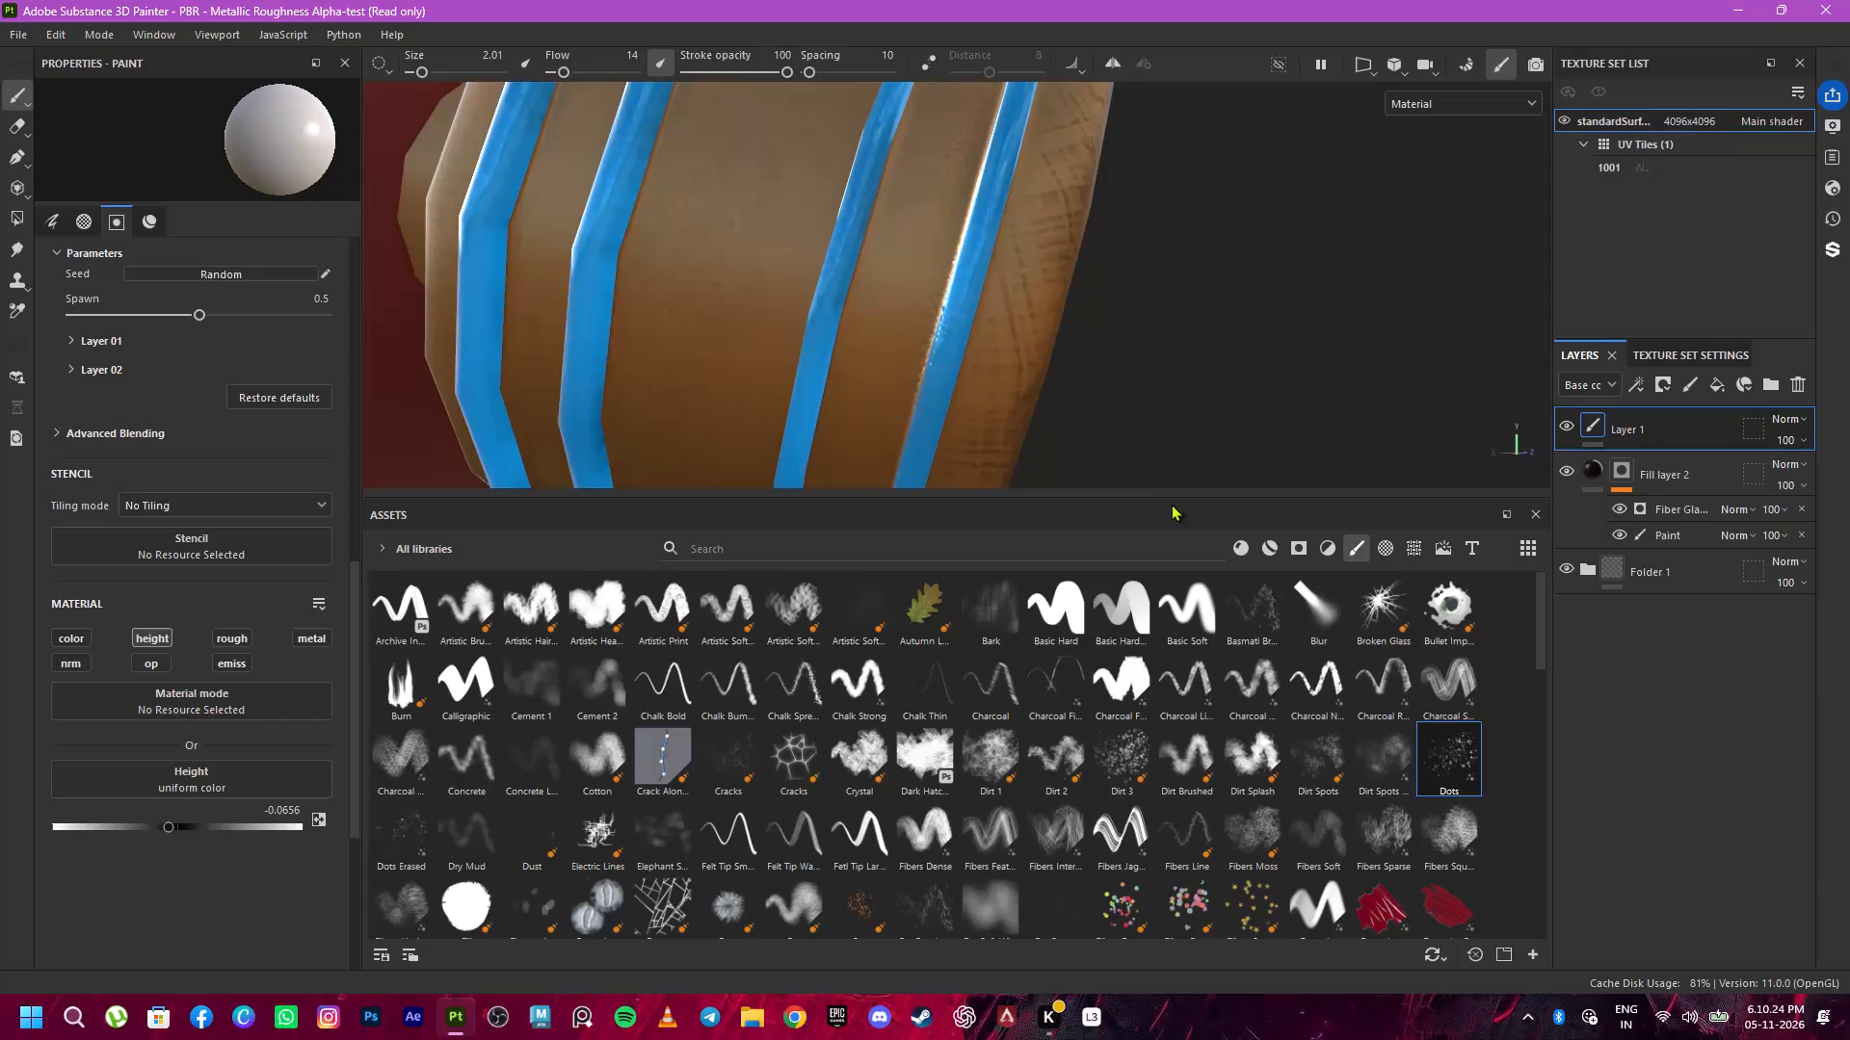
Enlarge the viewport and paint the first Dots-brush height strokes (-0.0656) on the canister rim between the outermost blue stripe and perforated face.
scroll(1000, 314, down, 5)
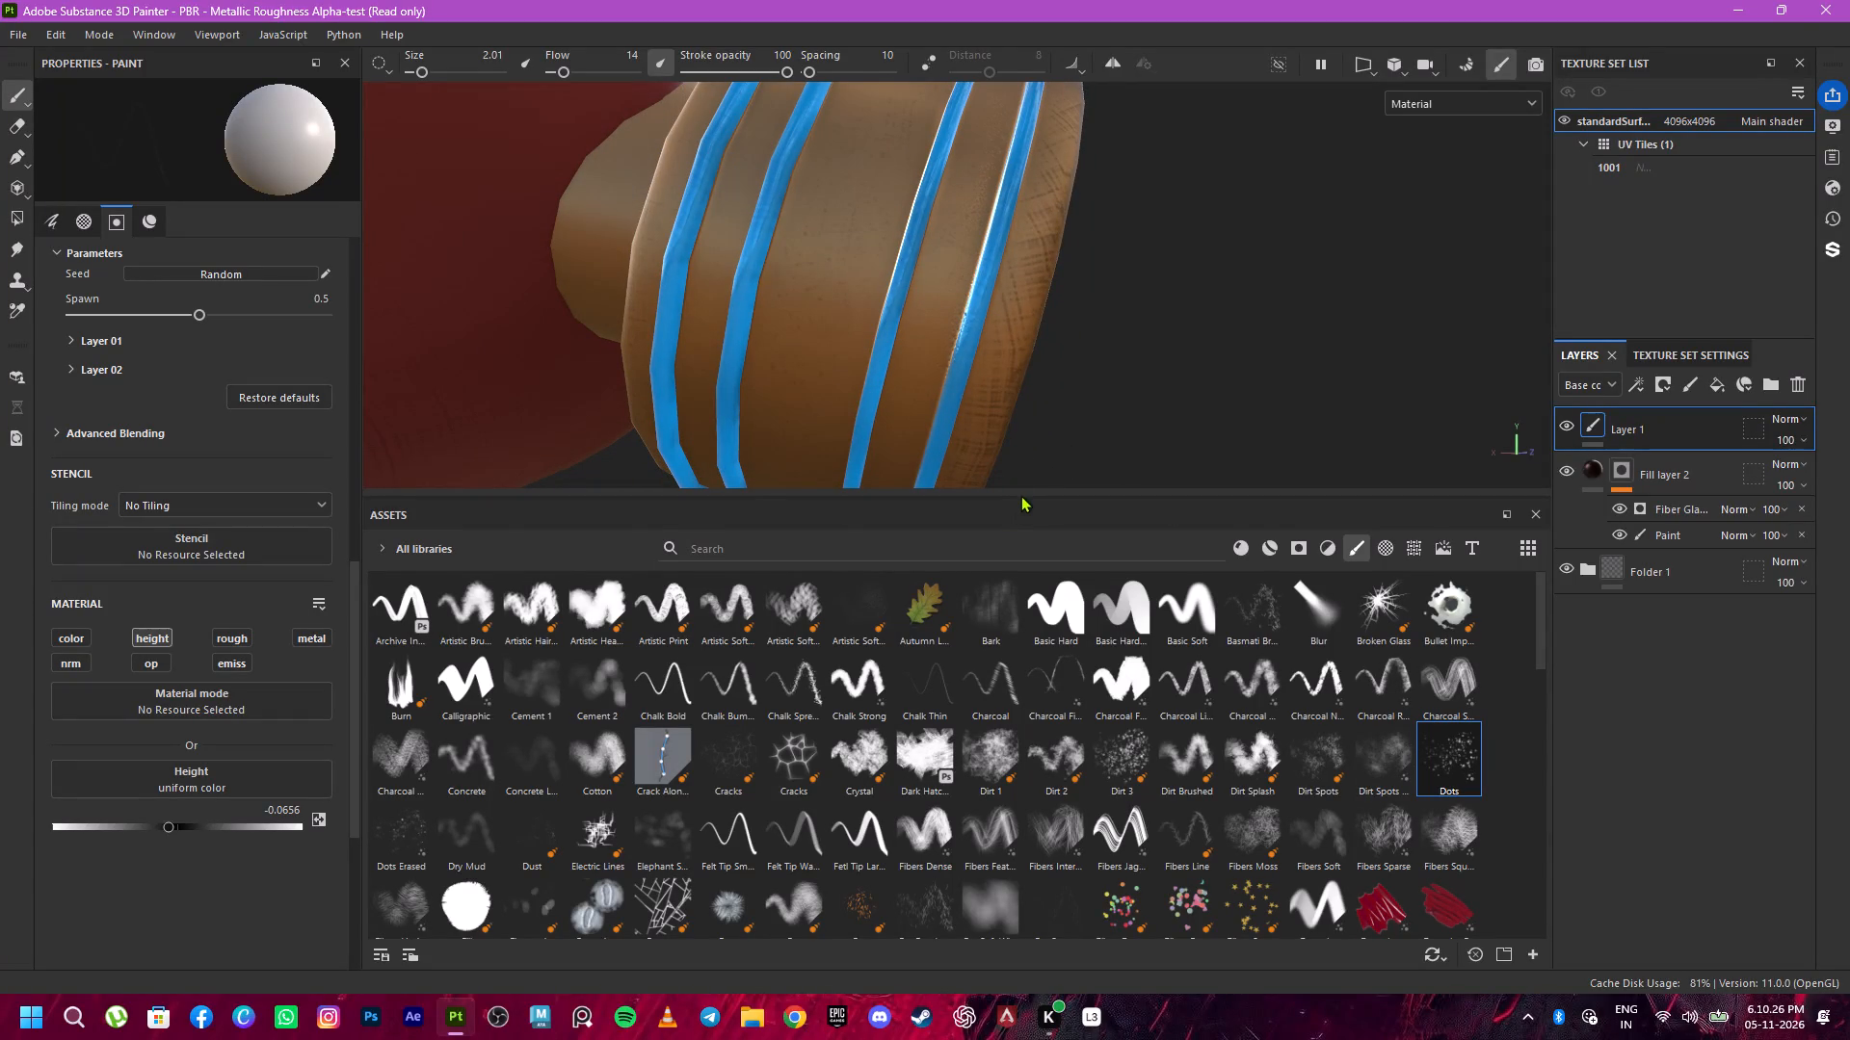
drag(1020, 496, 1076, 823)
scroll(1023, 516, down, 9)
drag(1073, 547, 1000, 513)
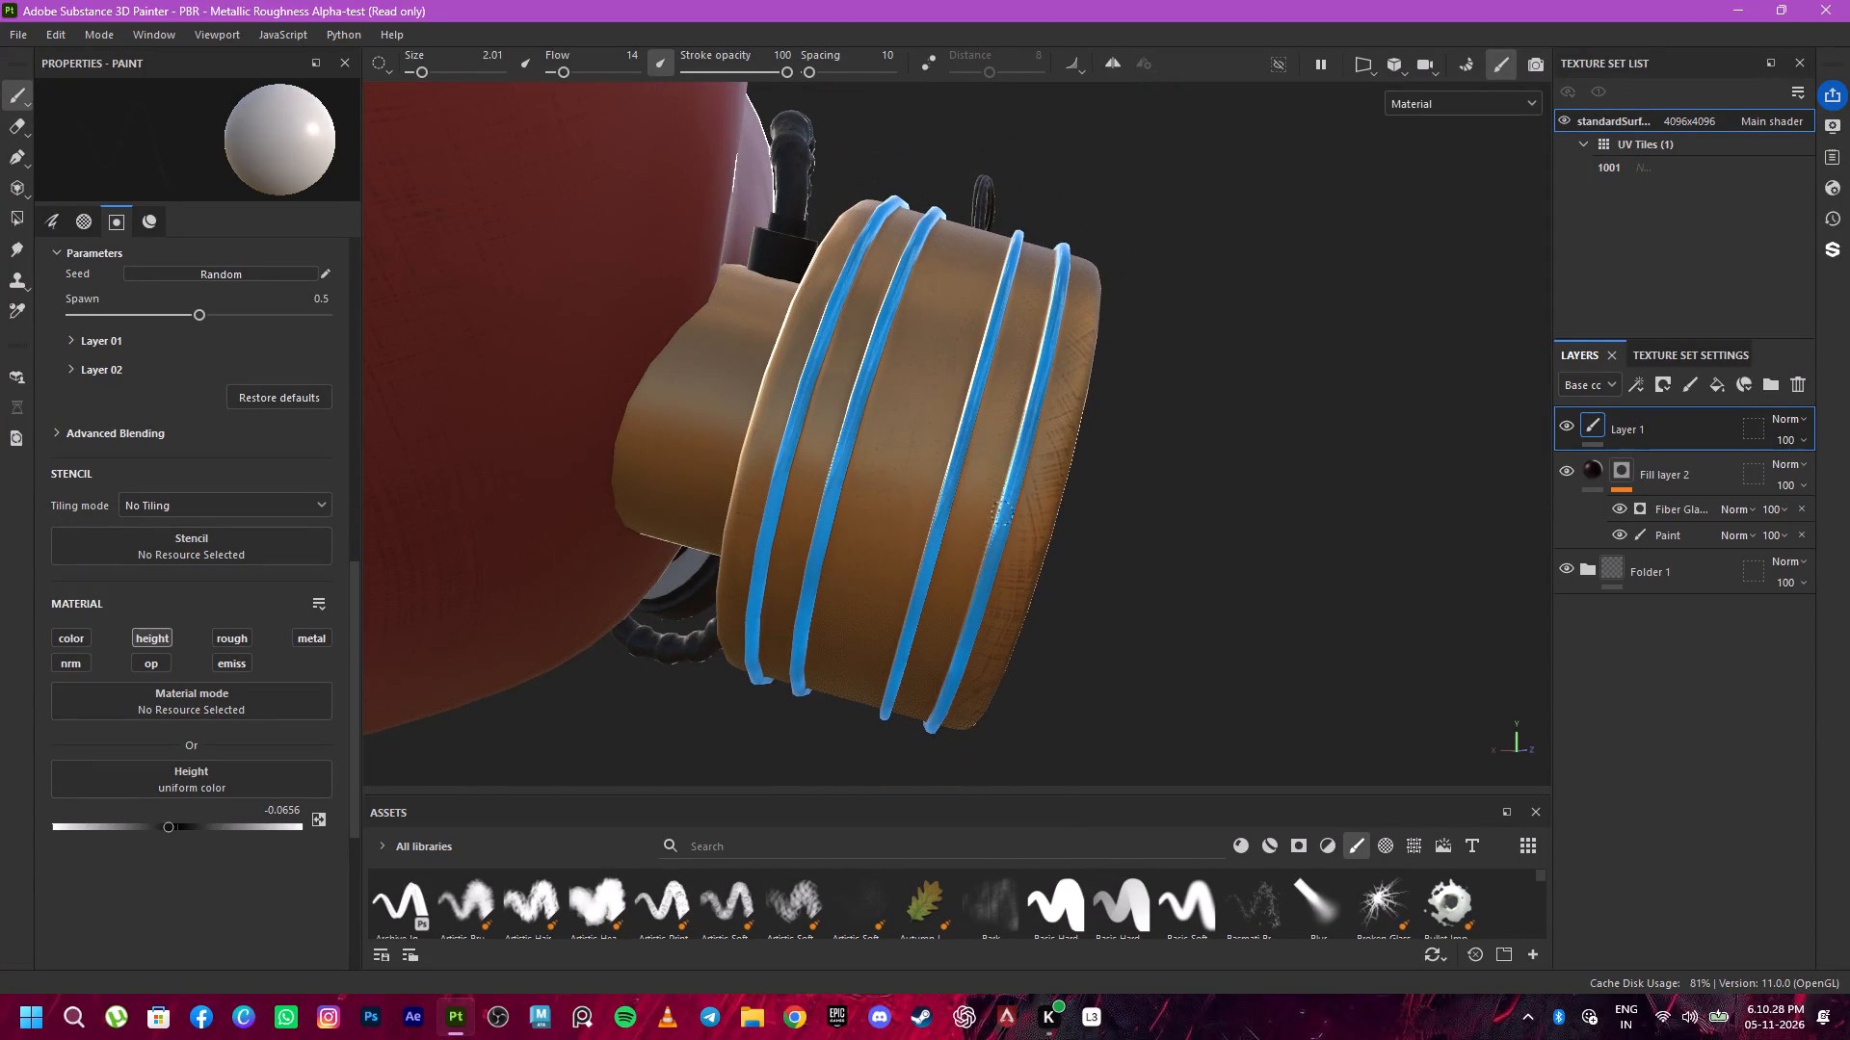
drag(1000, 513, 997, 512)
alt+drag(1098, 557, 954, 529)
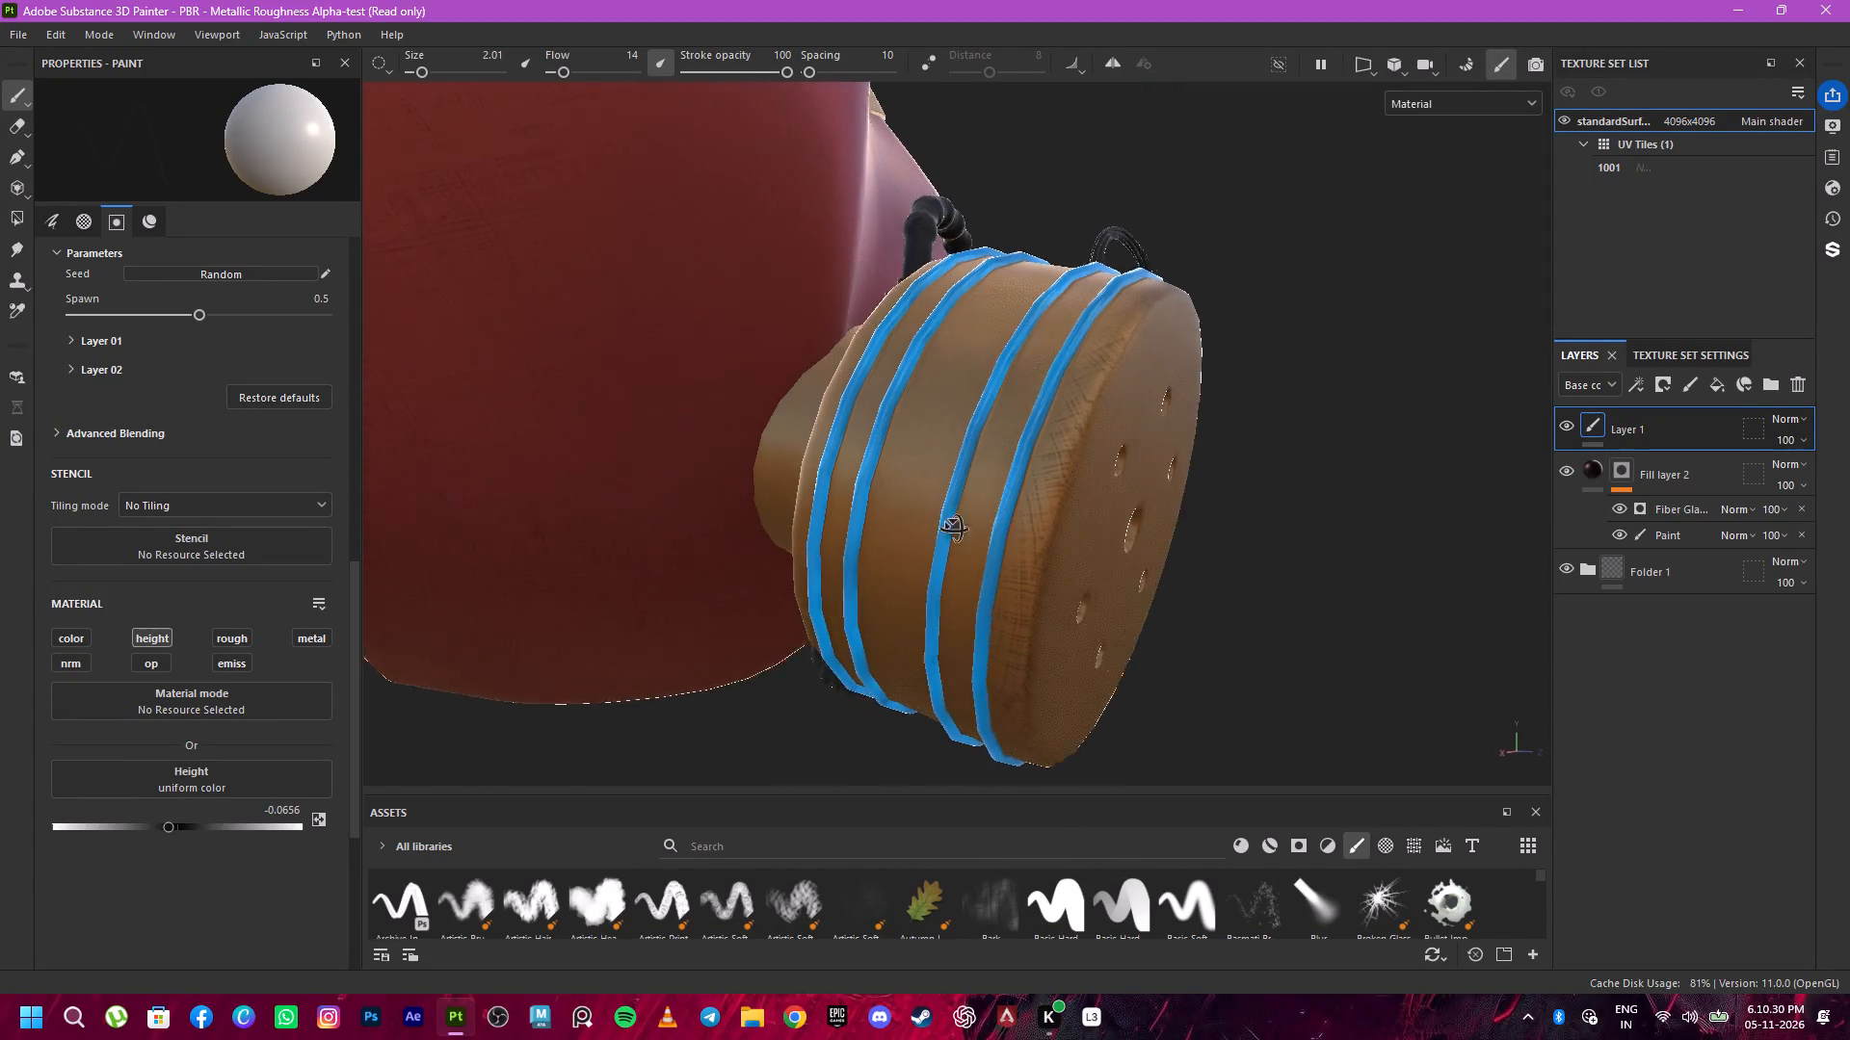
alt+drag(954, 529, 936, 531)
drag(1074, 478, 1054, 488)
drag(1057, 448, 1049, 504)
drag(1070, 445, 1050, 501)
drag(1053, 471, 1055, 504)
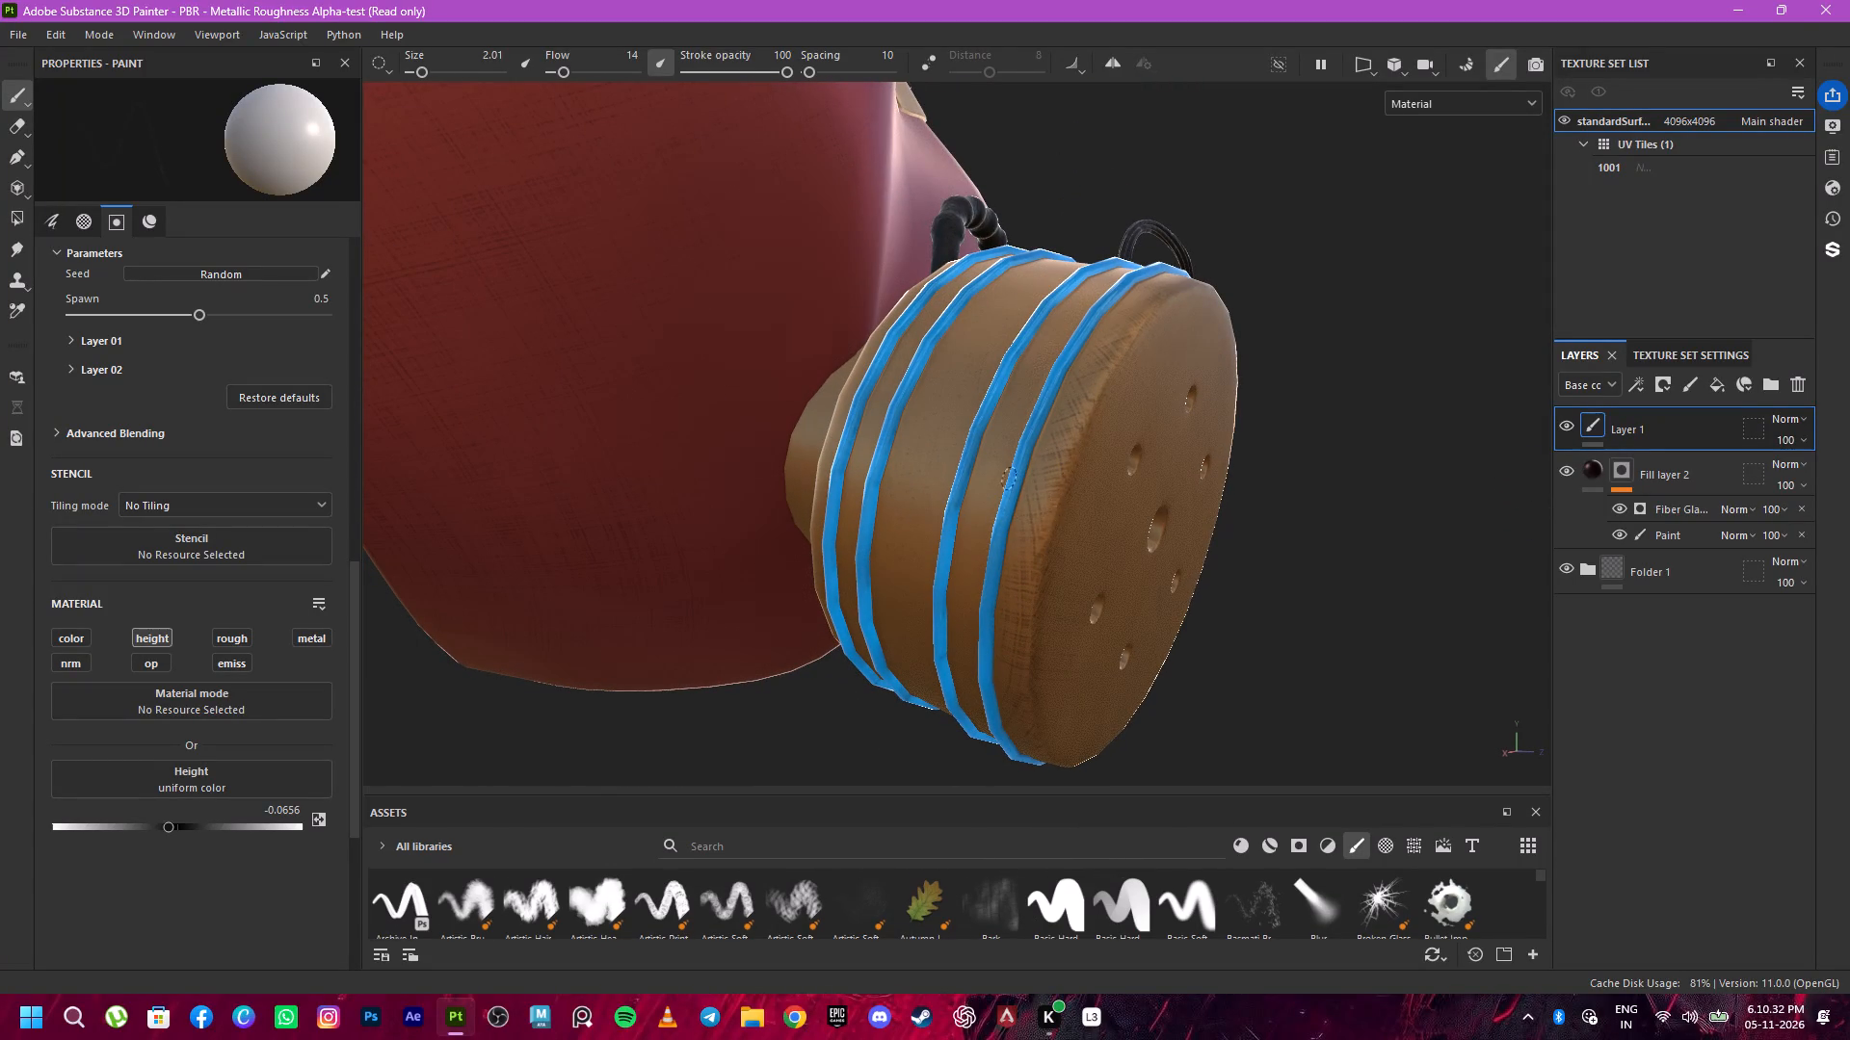
Extend the dotted height wear on Layer 1 along the rim toward the canister's upper edge.
scroll(878, 396, down, 4)
drag(958, 392, 964, 485)
drag(1008, 451, 992, 503)
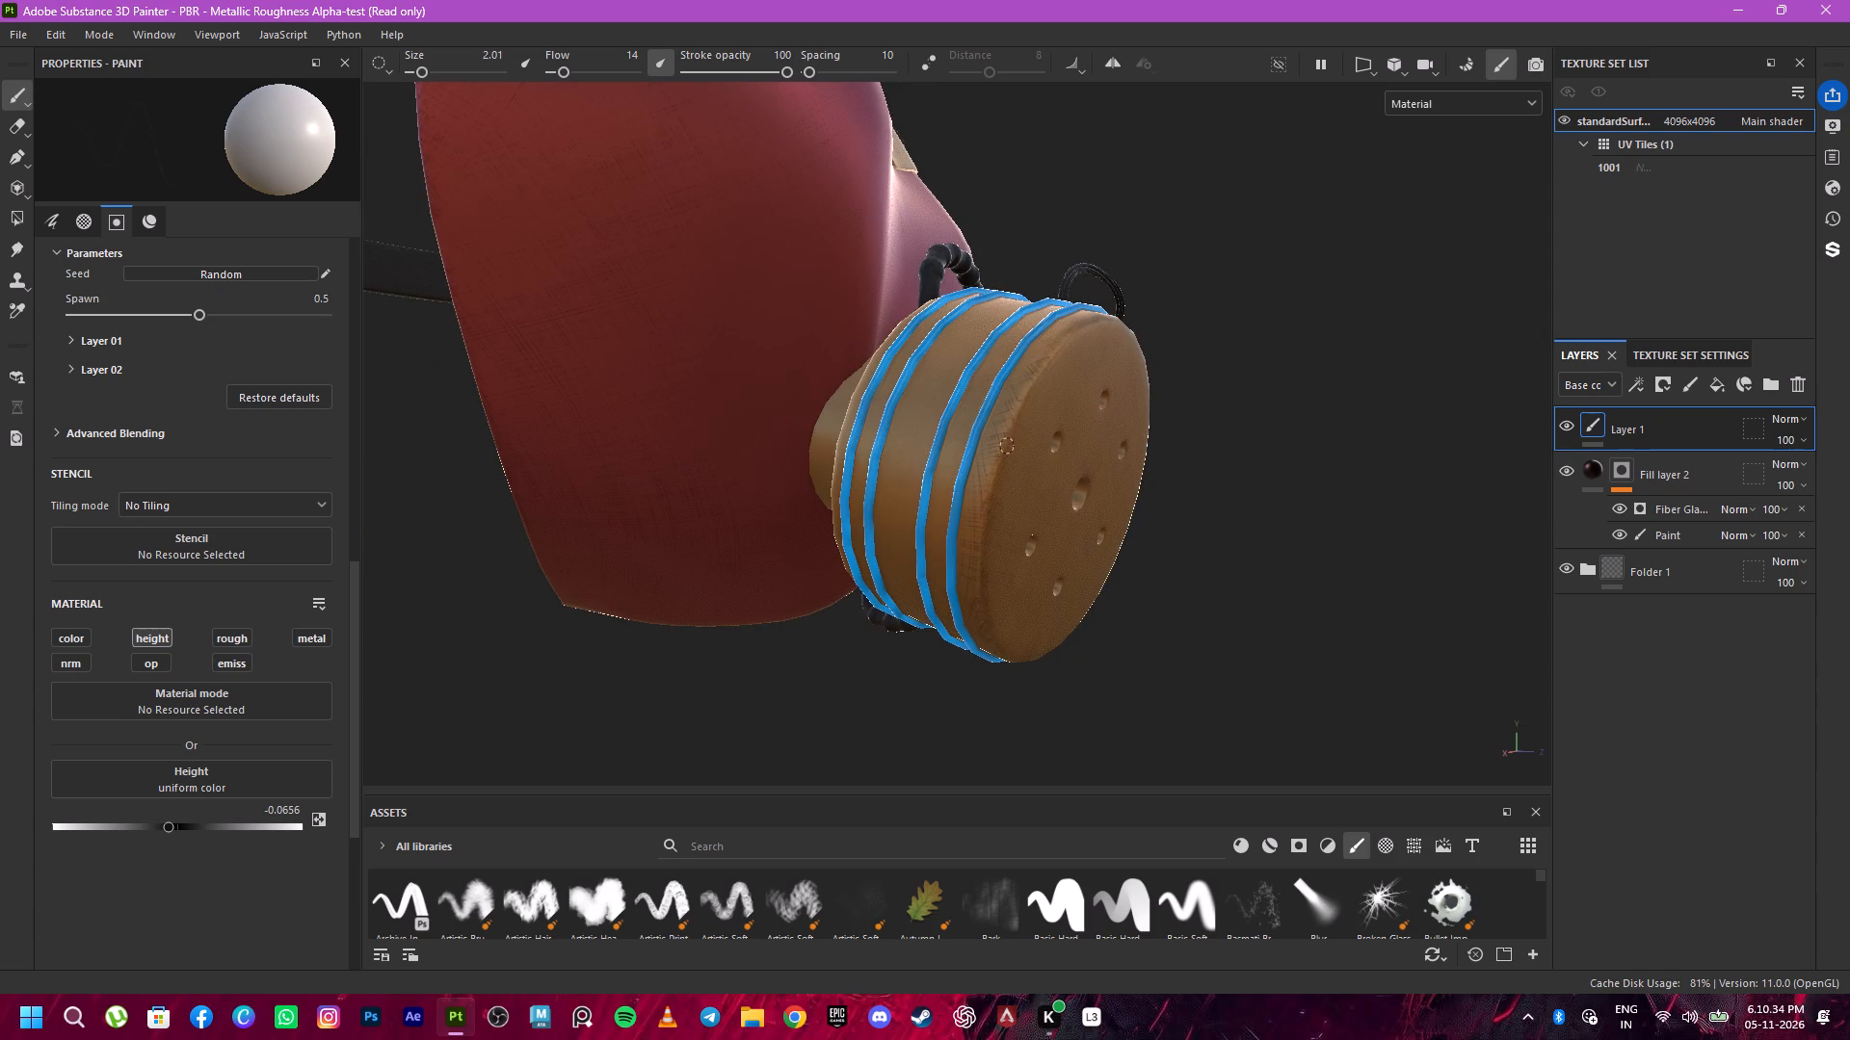
drag(1001, 466, 995, 485)
drag(1006, 444, 1003, 460)
drag(1012, 443, 1010, 455)
drag(1030, 419, 1027, 433)
drag(1040, 423, 1030, 455)
drag(1049, 386, 1051, 377)
drag(1051, 377, 1034, 434)
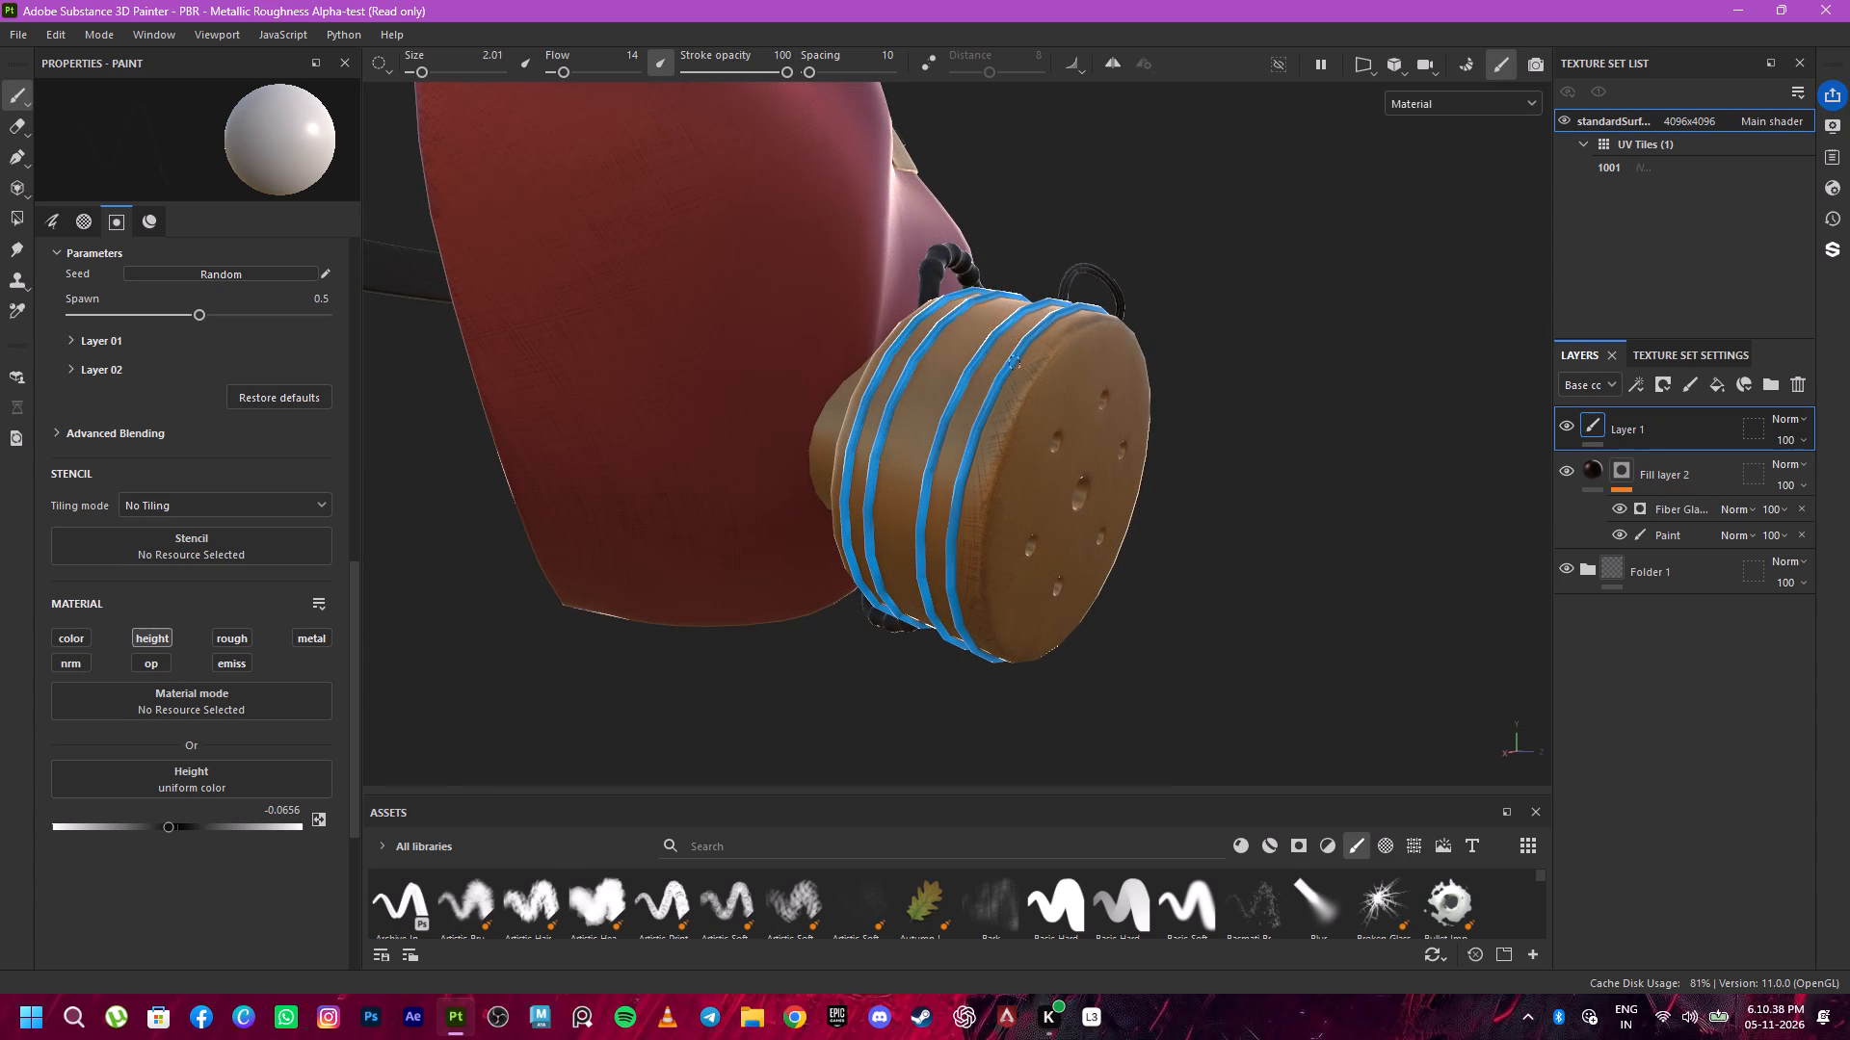
Build up the dotted height wear with longer strokes along the upper bevel of the canister's perforated face.
scroll(1015, 362, up, 8)
drag(1064, 380, 1024, 468)
drag(1065, 382, 1027, 429)
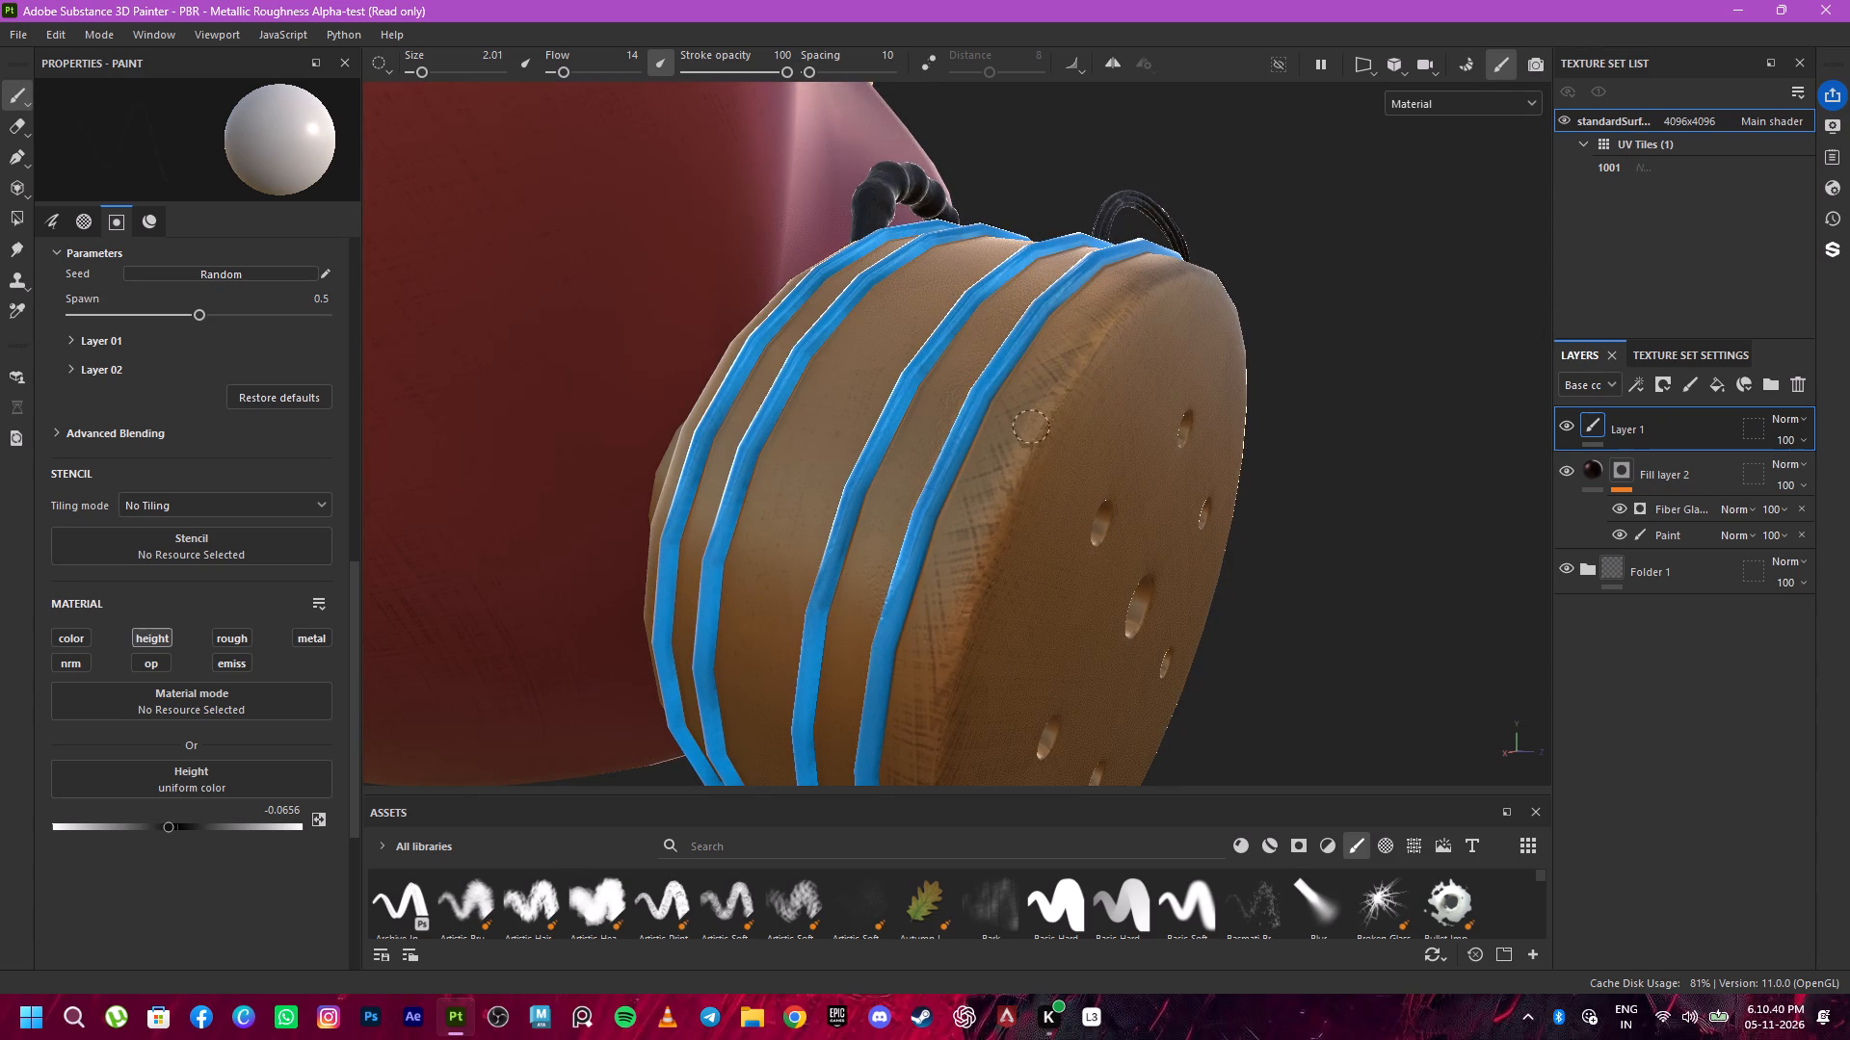
drag(1027, 429, 1023, 431)
drag(1065, 375, 1026, 454)
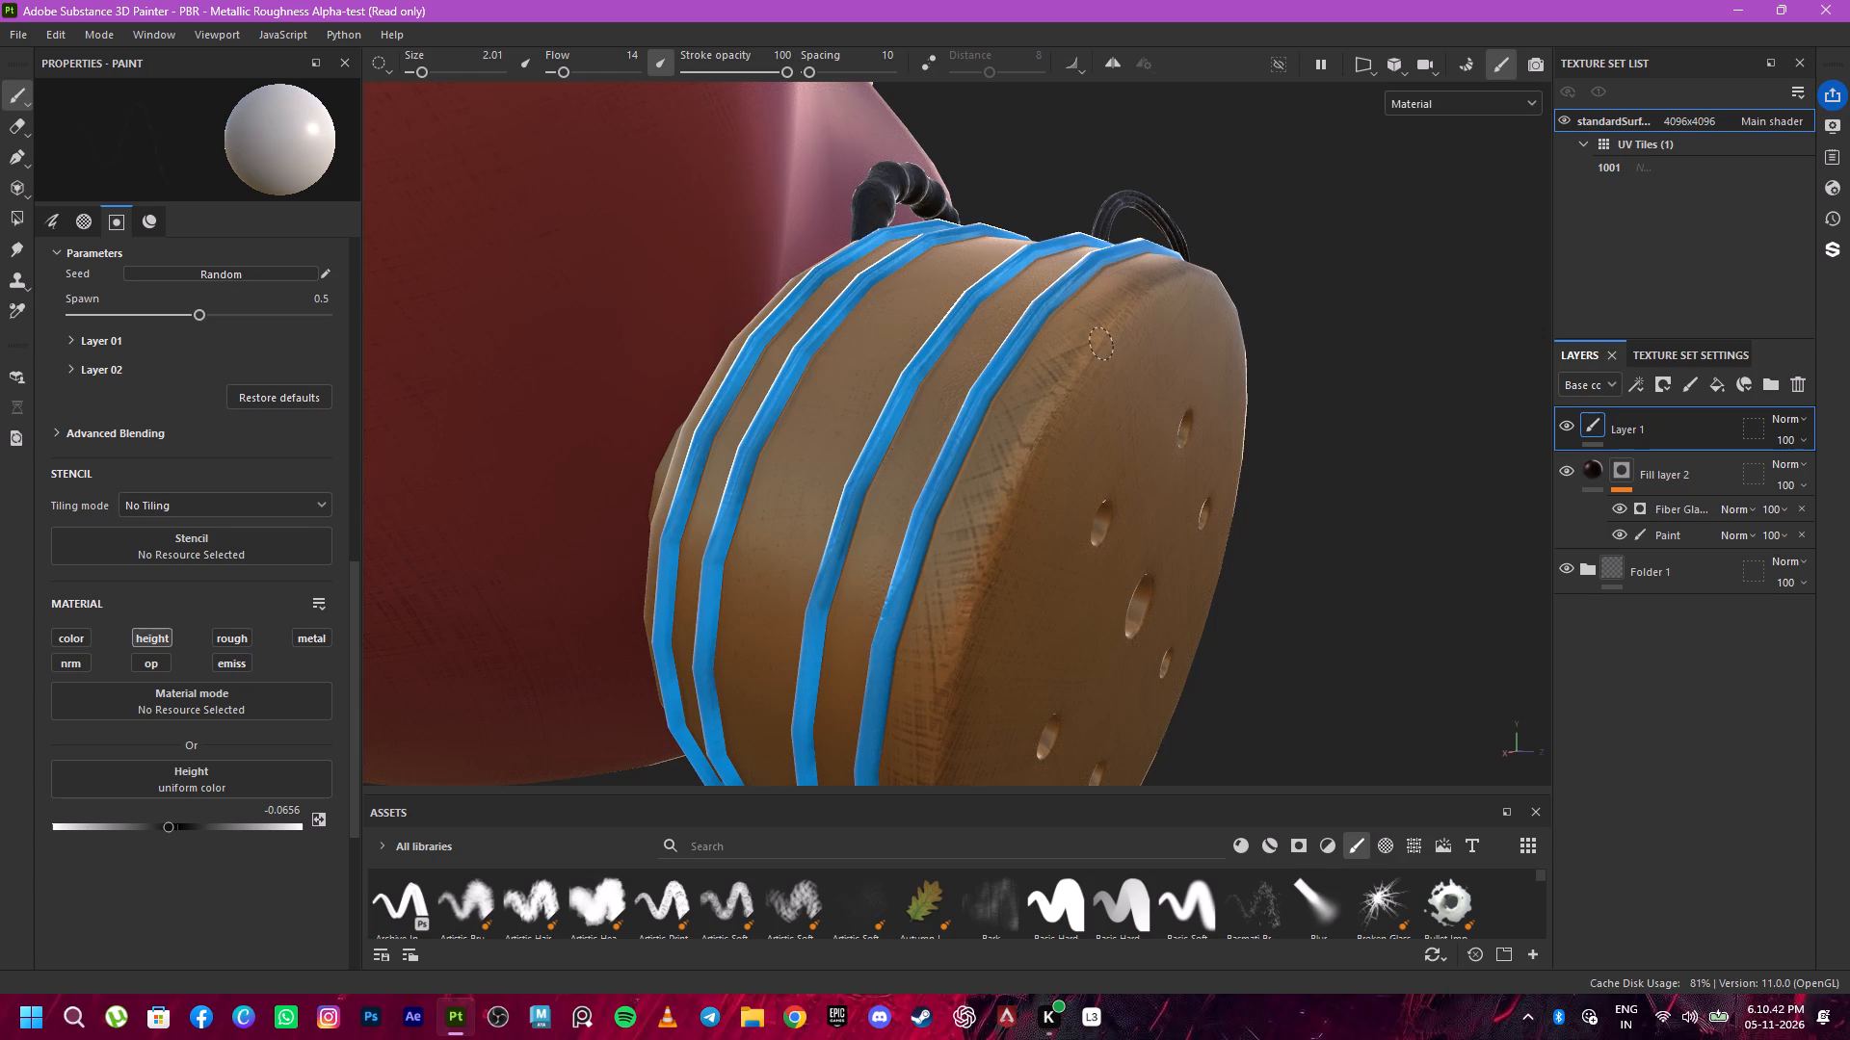
drag(1105, 333, 1070, 404)
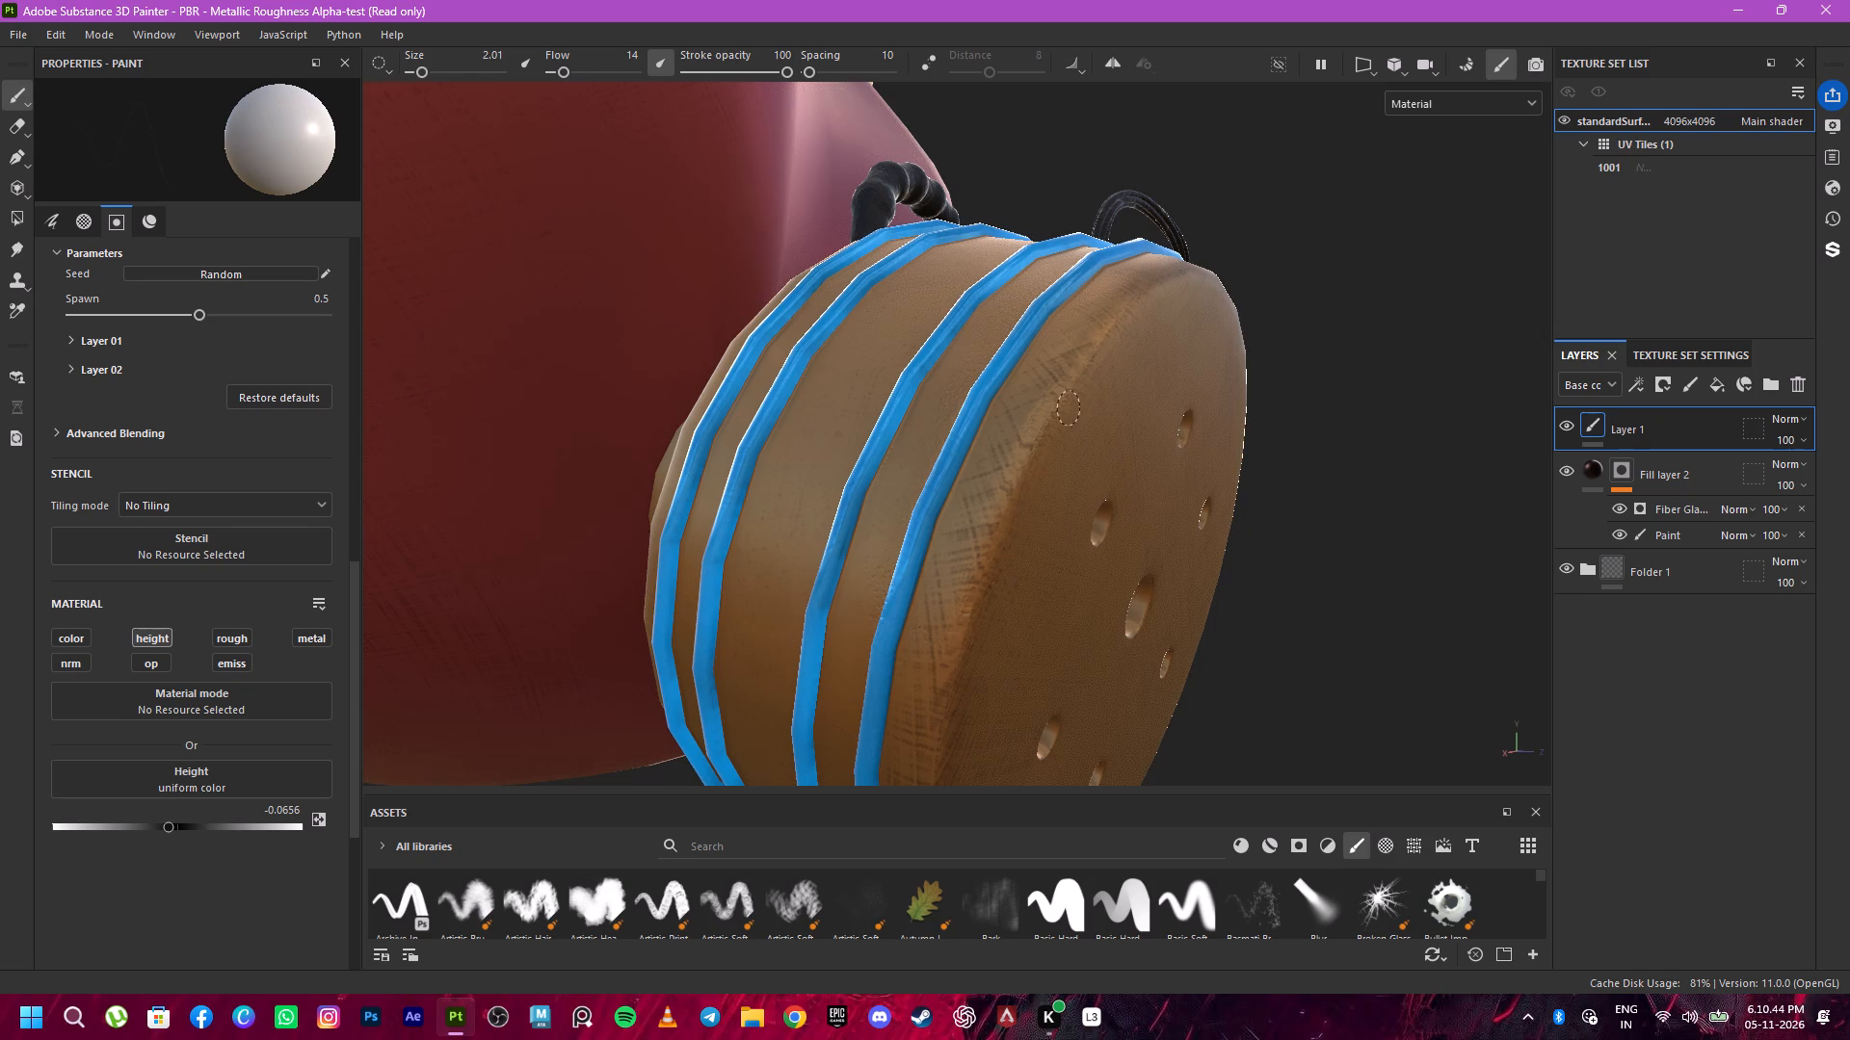
drag(1070, 404, 1017, 465)
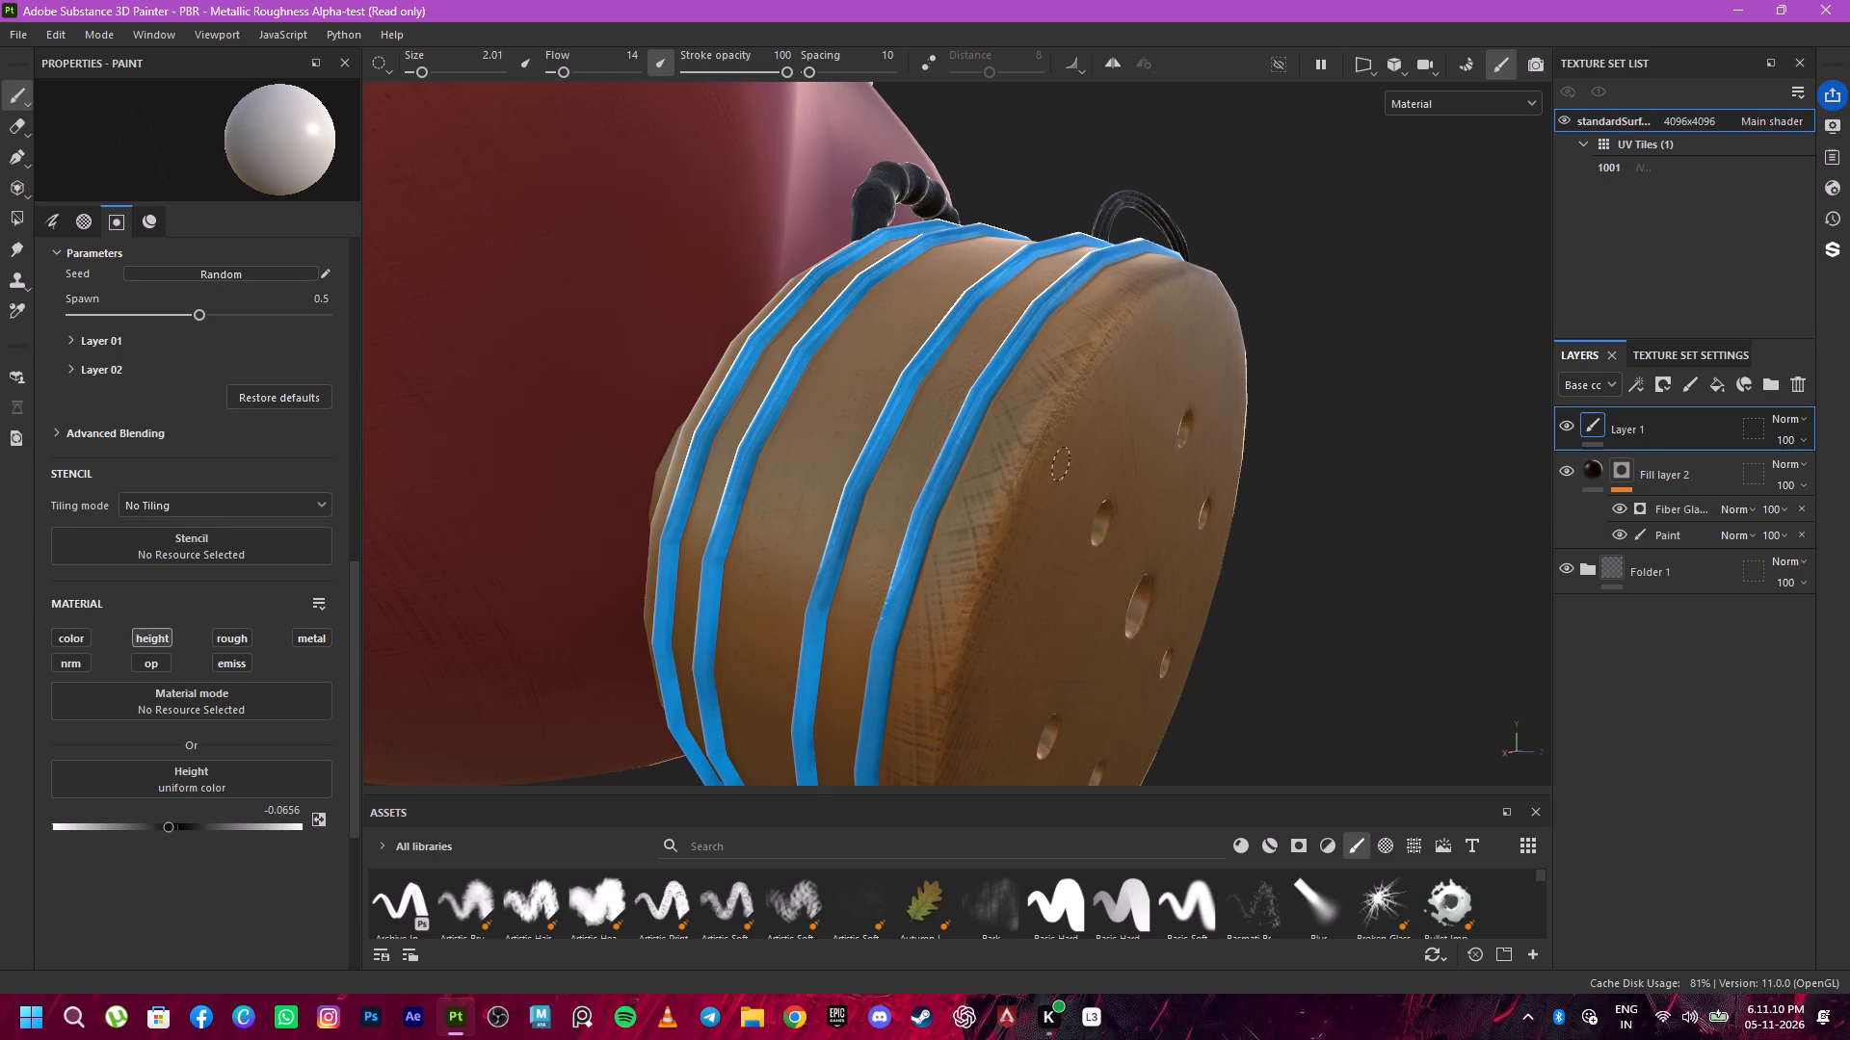
Paint dotted height wear on the canister's side, along the middle of the band between the two outer blue stripes.
drag(934, 400, 927, 417)
drag(931, 421, 914, 451)
drag(929, 421, 883, 506)
drag(880, 490, 856, 549)
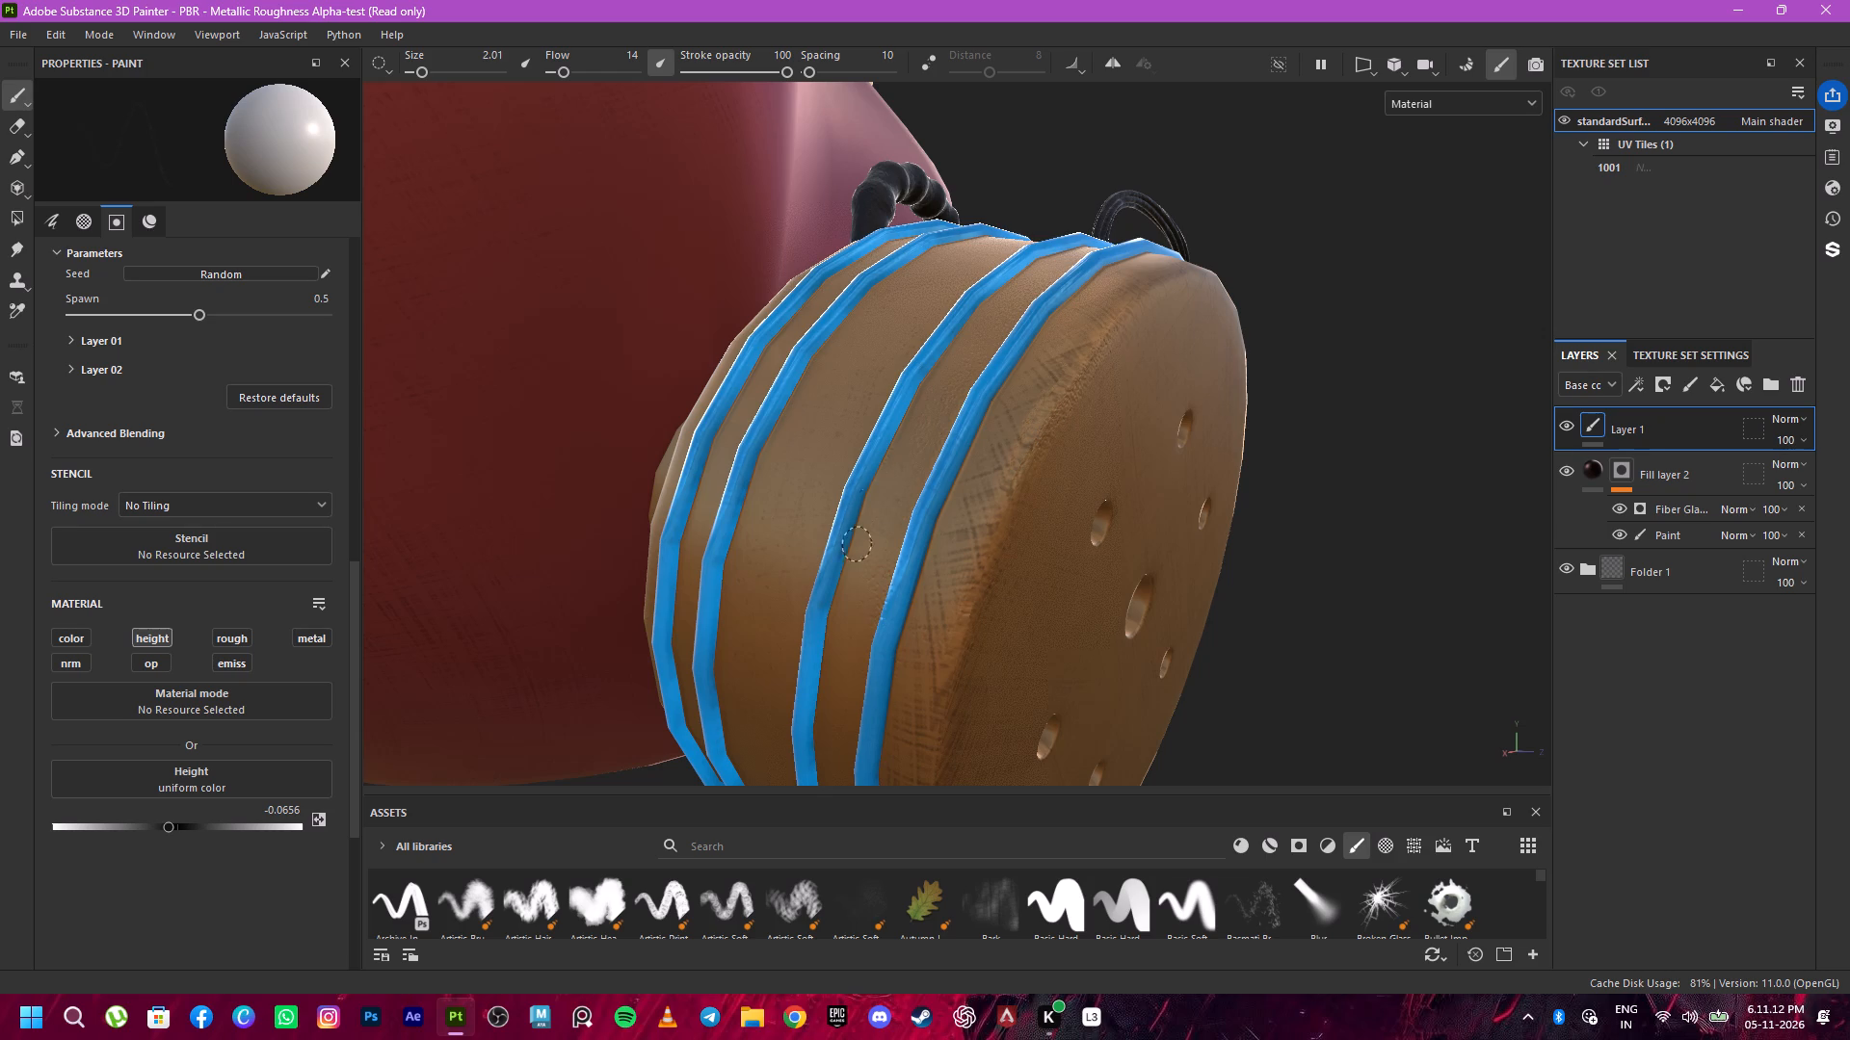
drag(883, 514, 864, 571)
drag(911, 484, 882, 551)
drag(912, 466, 863, 559)
drag(877, 477, 855, 558)
drag(930, 423, 858, 546)
Extend the dotted height wear around the third blue stripe and the adjacent bands toward the top of the canister.
drag(959, 309, 884, 468)
drag(947, 303, 901, 423)
drag(982, 302, 906, 414)
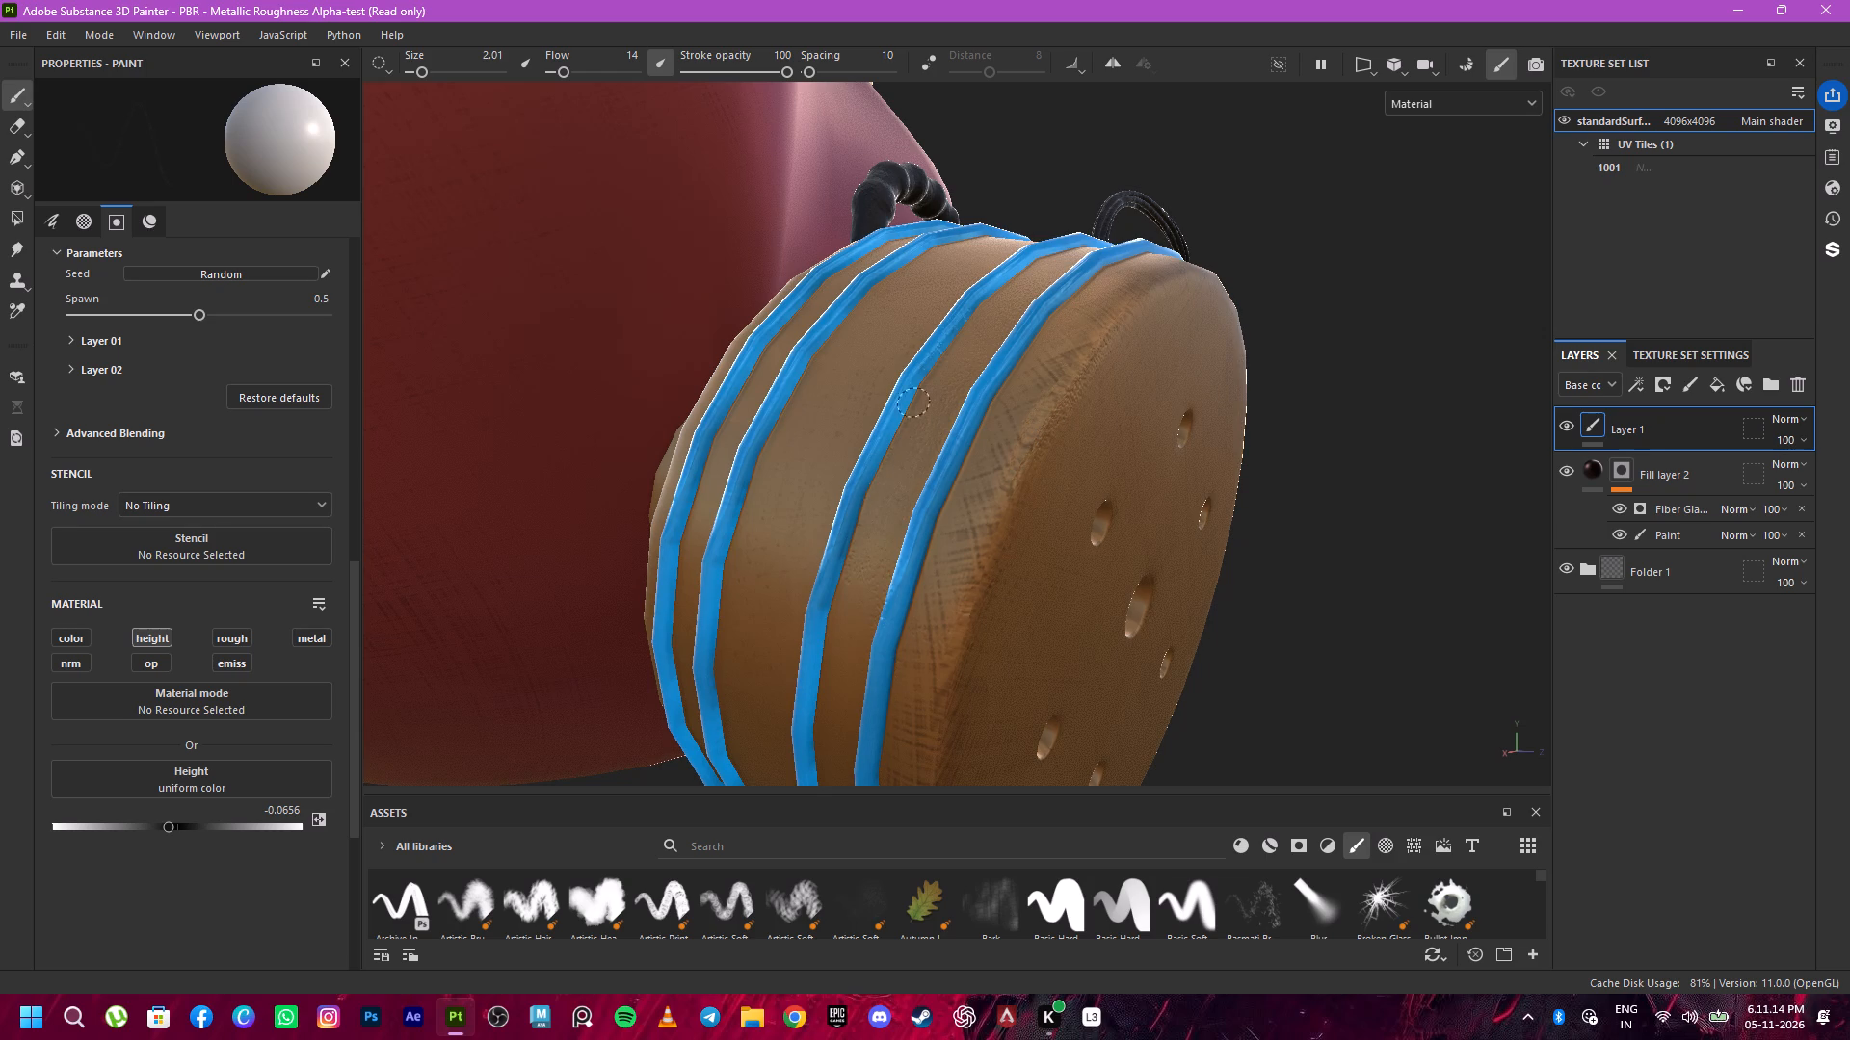
drag(906, 414, 899, 422)
drag(968, 305, 926, 403)
drag(1008, 326, 953, 388)
drag(1027, 291, 953, 402)
drag(1033, 304, 938, 420)
drag(1017, 303, 915, 426)
drag(997, 320, 913, 398)
drag(970, 323, 931, 369)
Show the canister's front rim from below and paint dotted height wear from its middle toward the end away from the cables.
alt+drag(1210, 429, 898, 456)
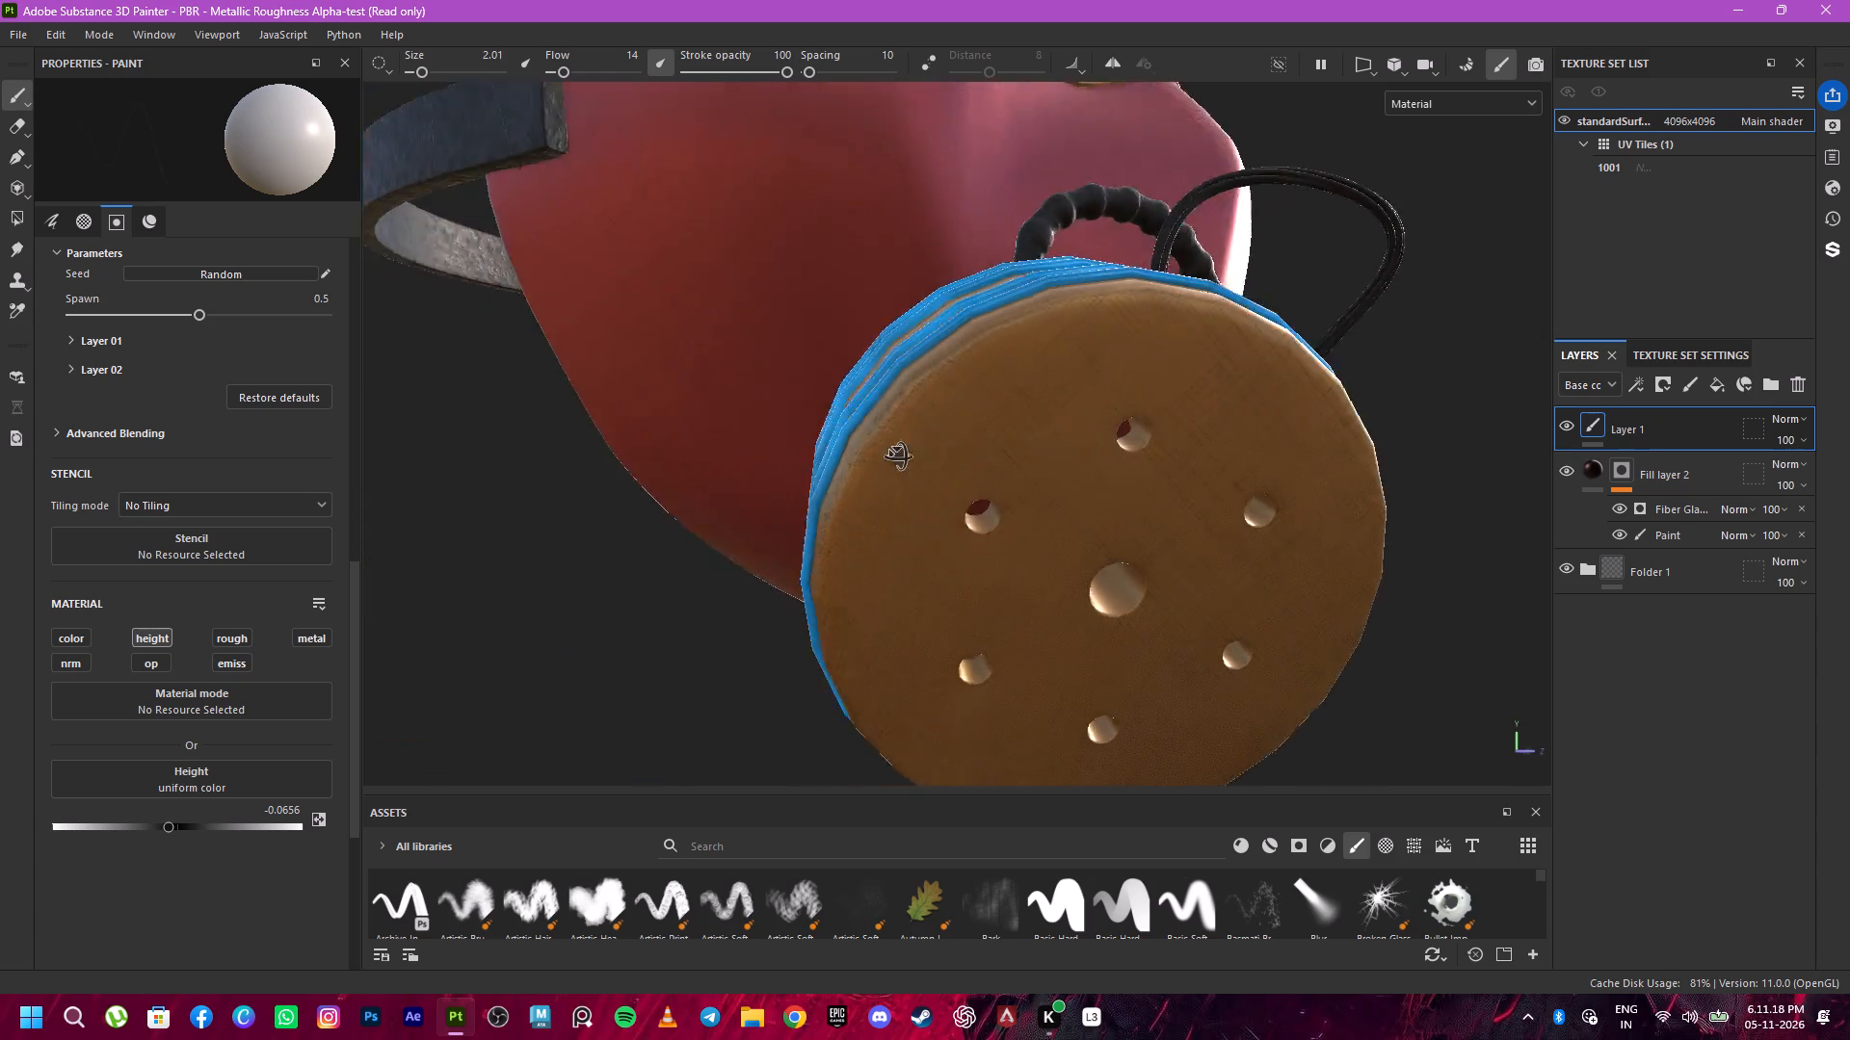
alt+drag(898, 456, 868, 459)
alt+drag(1041, 429, 1114, 543)
alt+middle_drag(1239, 315, 1096, 445)
scroll(1019, 450, up, 3)
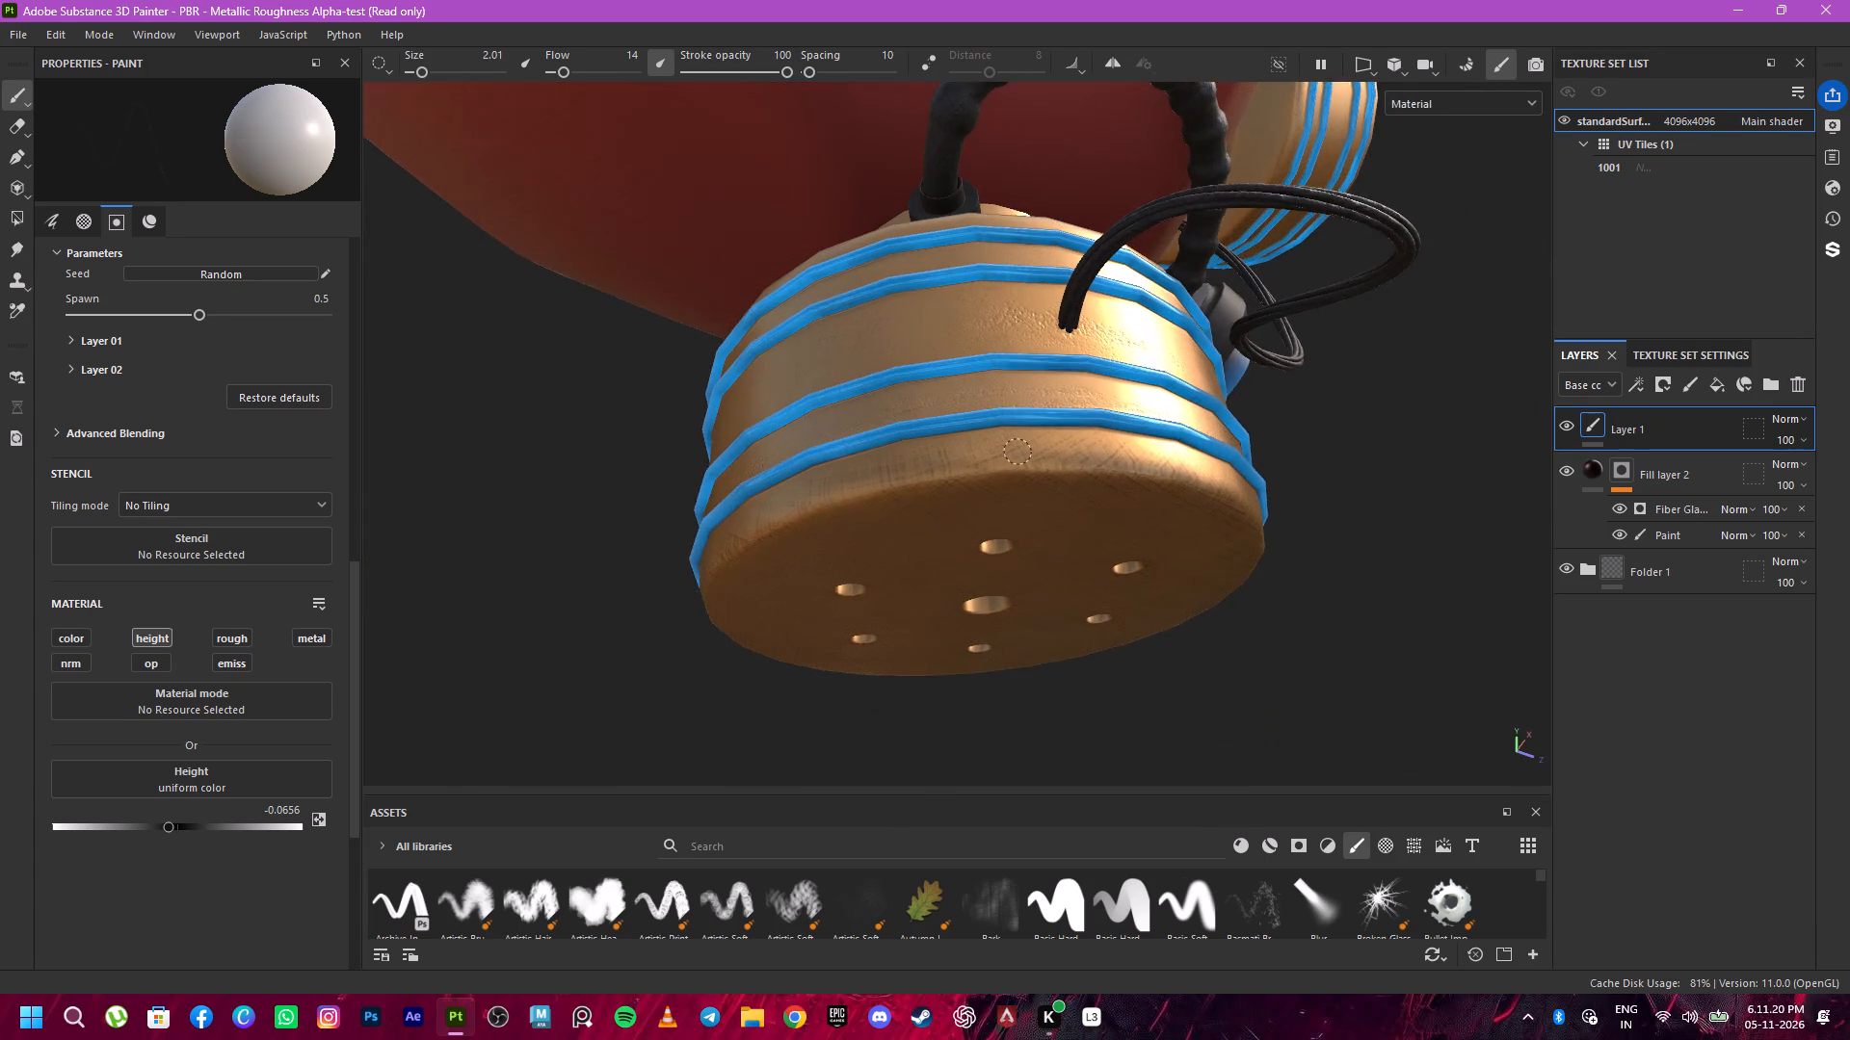
drag(1018, 471, 908, 505)
drag(1081, 459, 886, 495)
drag(1061, 469, 1016, 465)
drag(926, 482, 850, 500)
drag(889, 475, 753, 525)
drag(810, 504, 756, 526)
drag(850, 492, 762, 533)
drag(822, 504, 797, 507)
Carry the dotted height wear along the front rim to the cable side, going over the rim's middle again.
drag(1133, 466, 1118, 468)
drag(836, 481, 1067, 469)
drag(988, 466, 1168, 473)
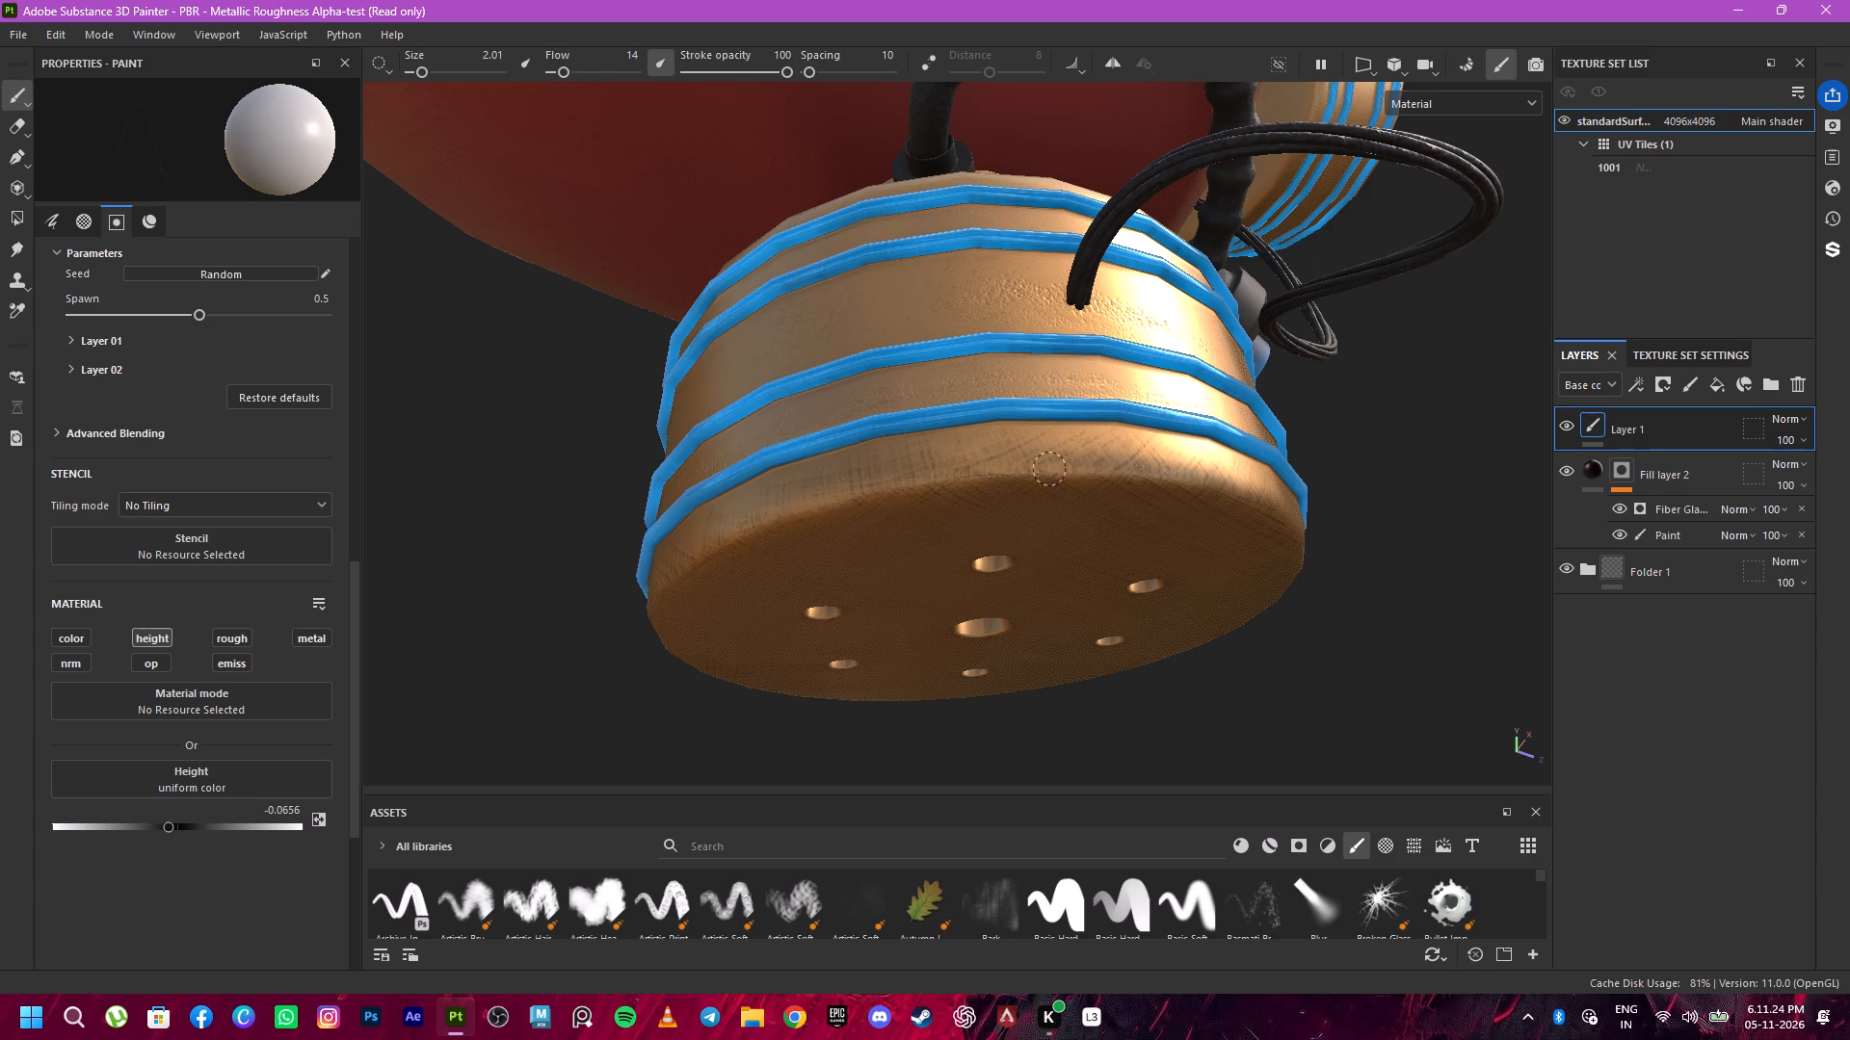
drag(1024, 468, 1179, 460)
drag(1068, 470, 1128, 477)
drag(1147, 481, 1224, 489)
drag(1147, 488, 1240, 501)
drag(1056, 478, 1197, 489)
drag(1074, 459, 1171, 475)
drag(1057, 447, 1179, 470)
drag(1079, 446, 1138, 457)
drag(966, 461, 1193, 446)
drag(1018, 470, 1068, 466)
drag(1091, 458, 1017, 516)
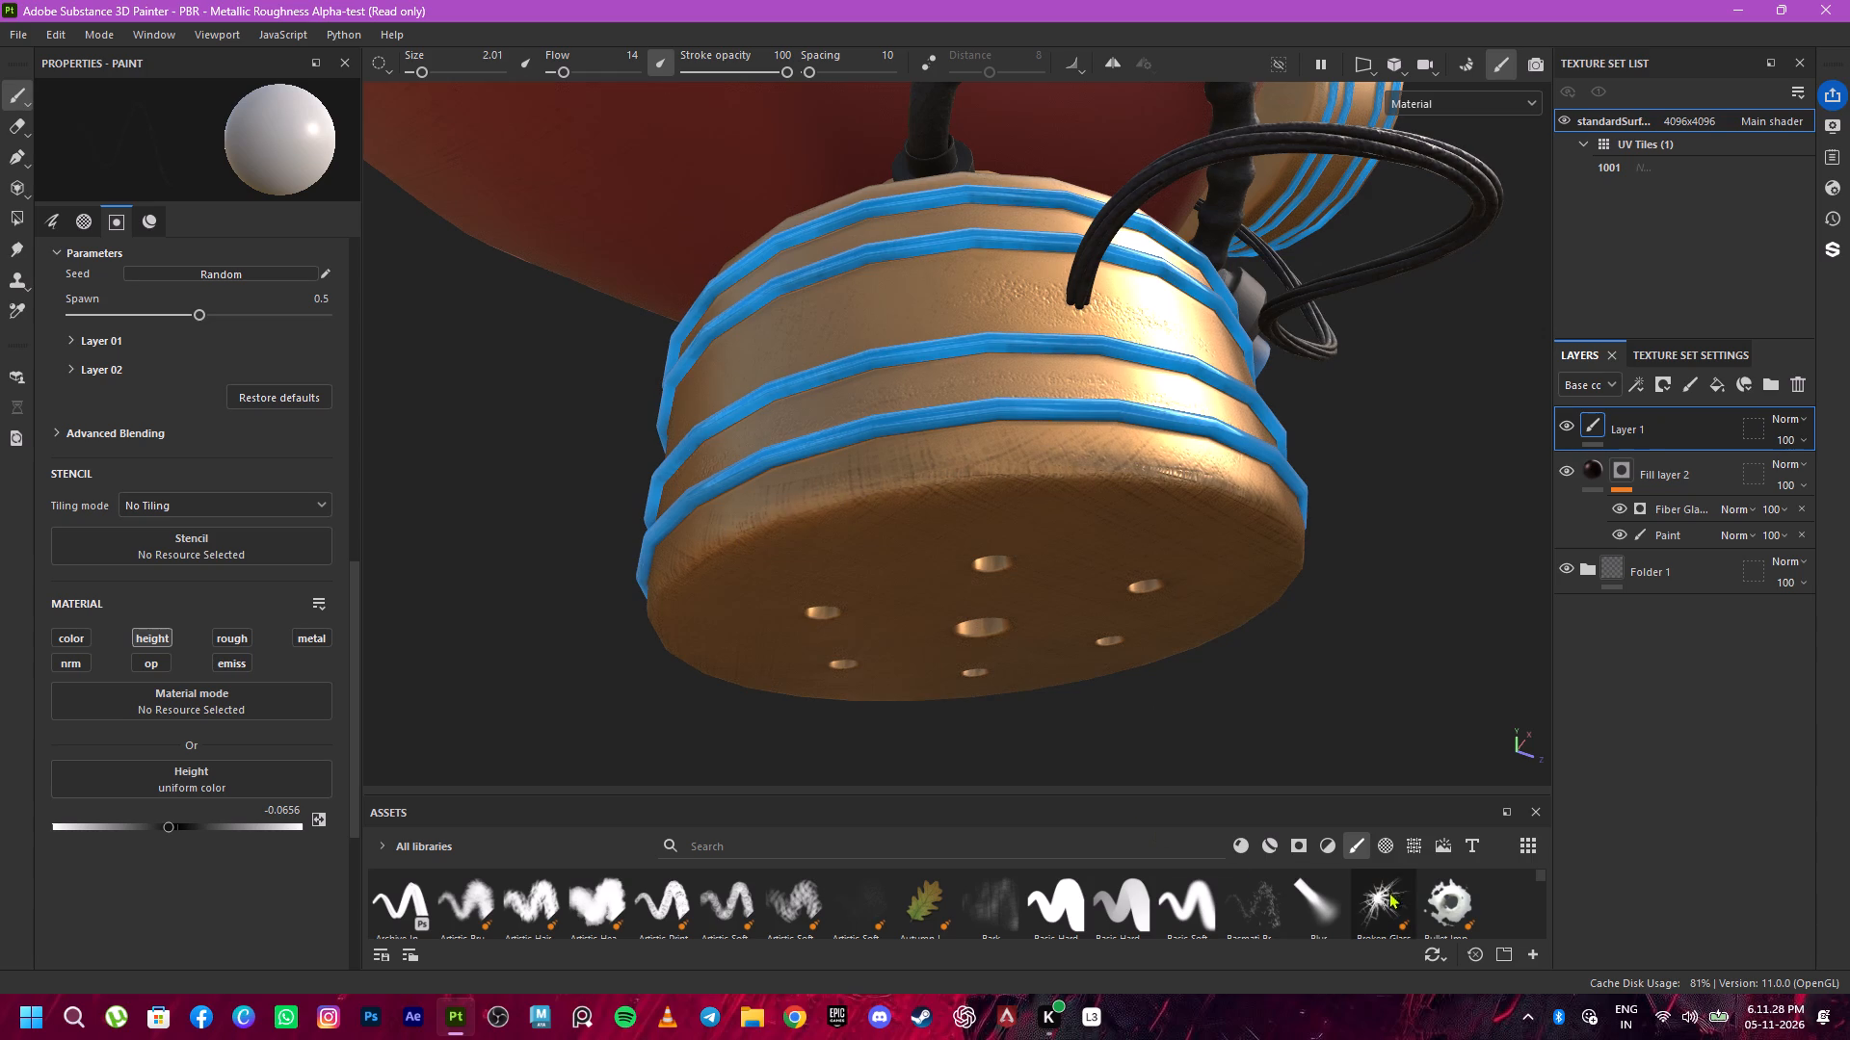
Stamp one Broken Glass brush mark on the middle of the canister's front rim.
click(1387, 898)
click(1011, 478)
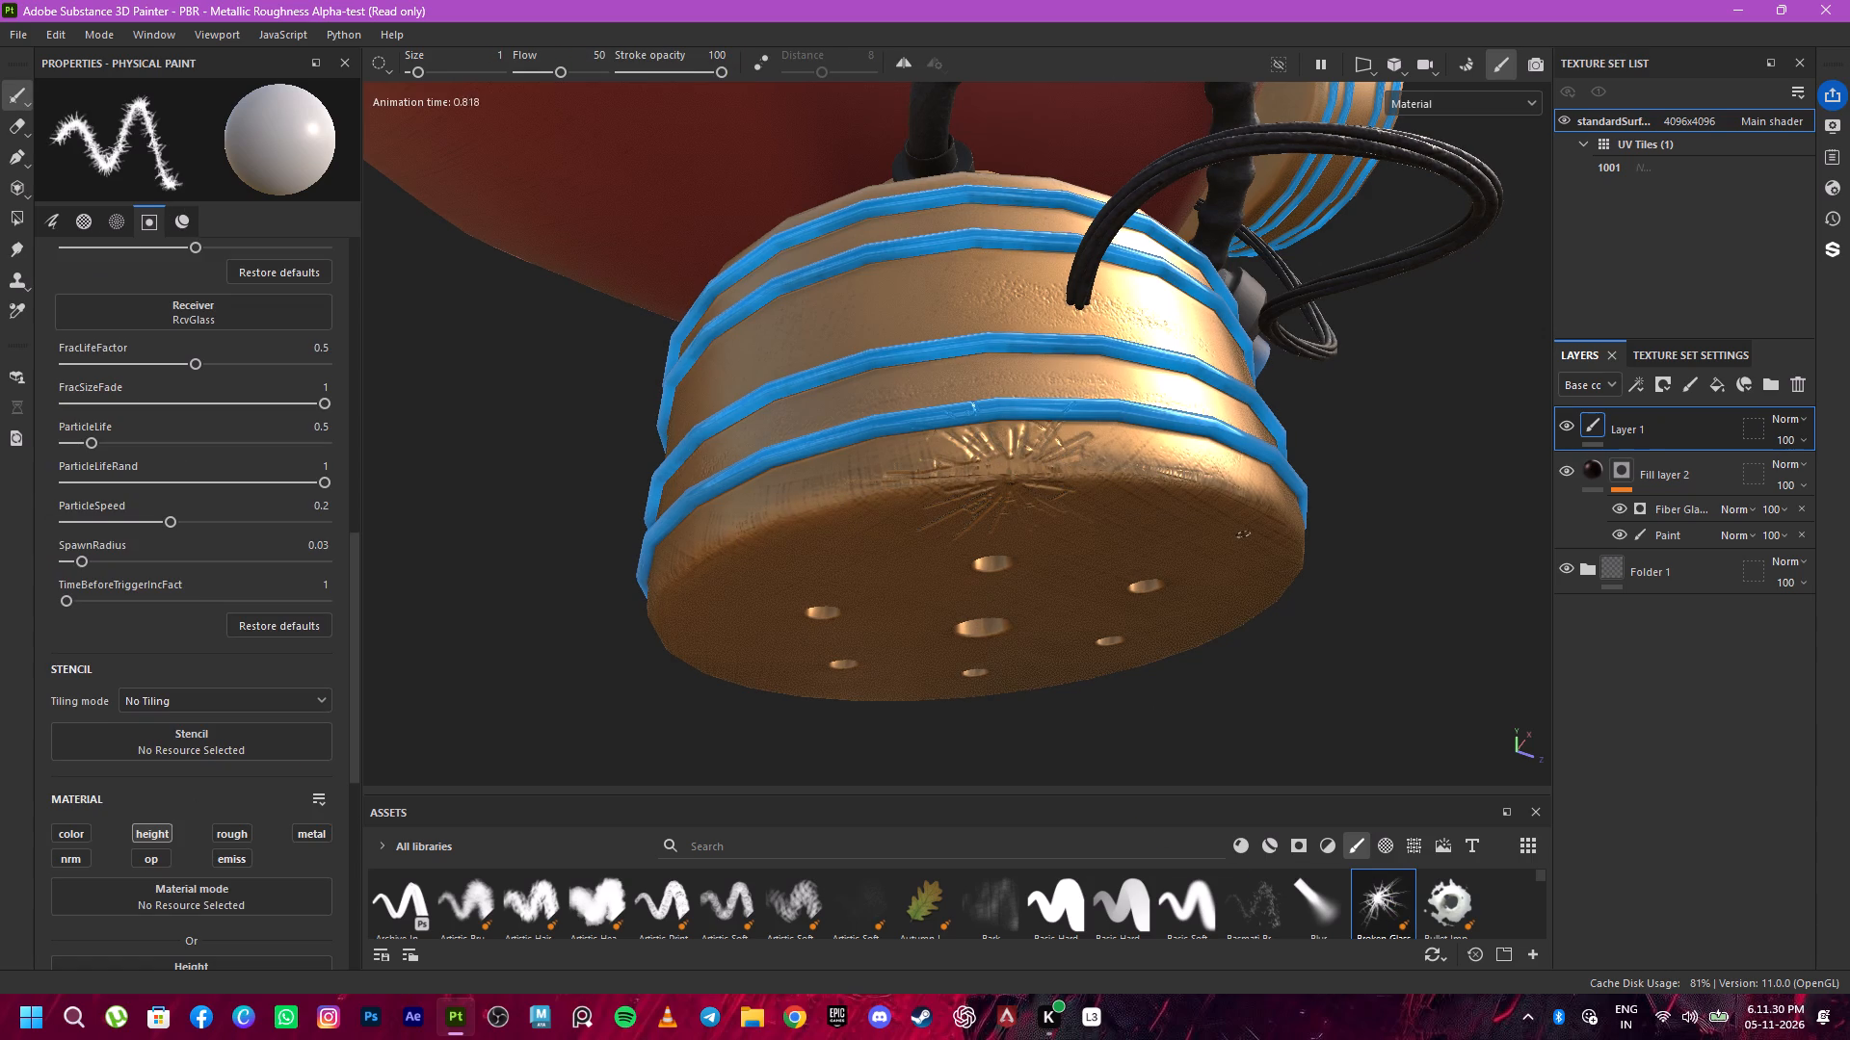
Load the Bullet Impact brush with its bullet_impact material, test one stamp on the canister rim and undo it.
scroll(1169, 533, down, 4)
scroll(1152, 540, up, 4)
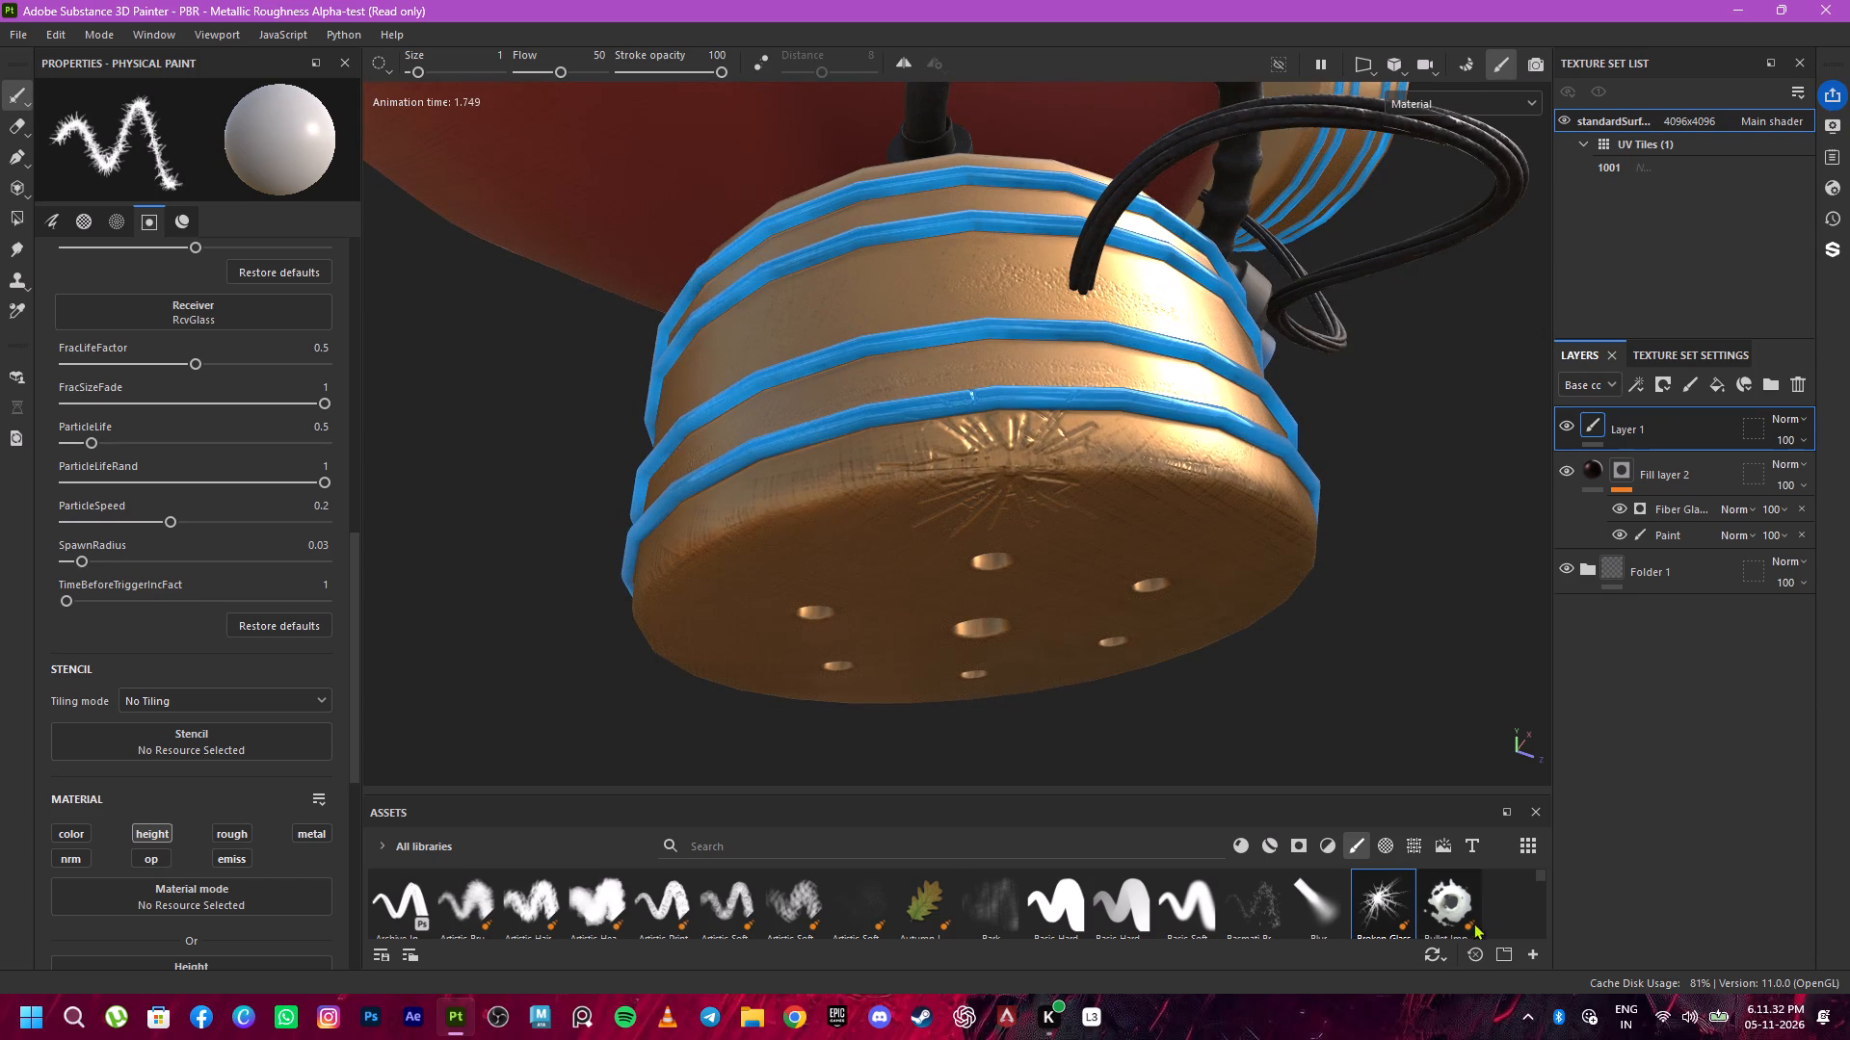
click(1444, 897)
click(857, 486)
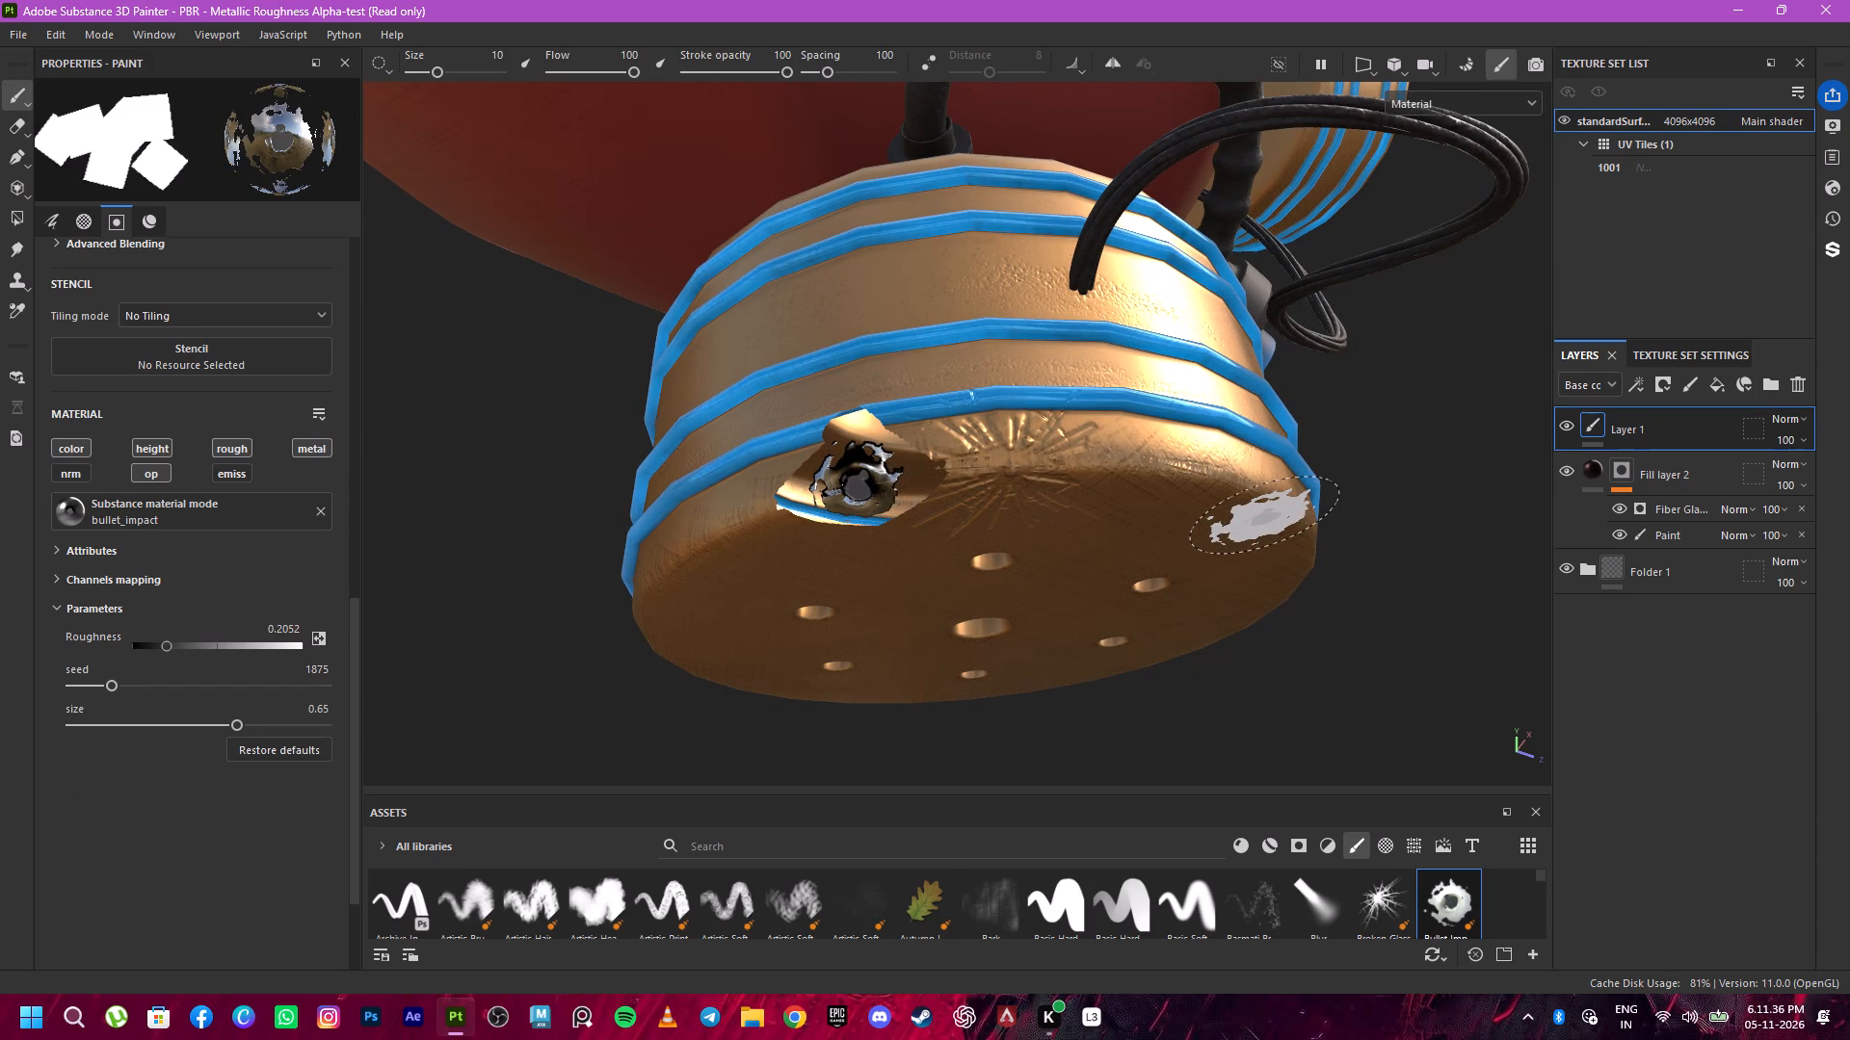
key(ctrl+z)
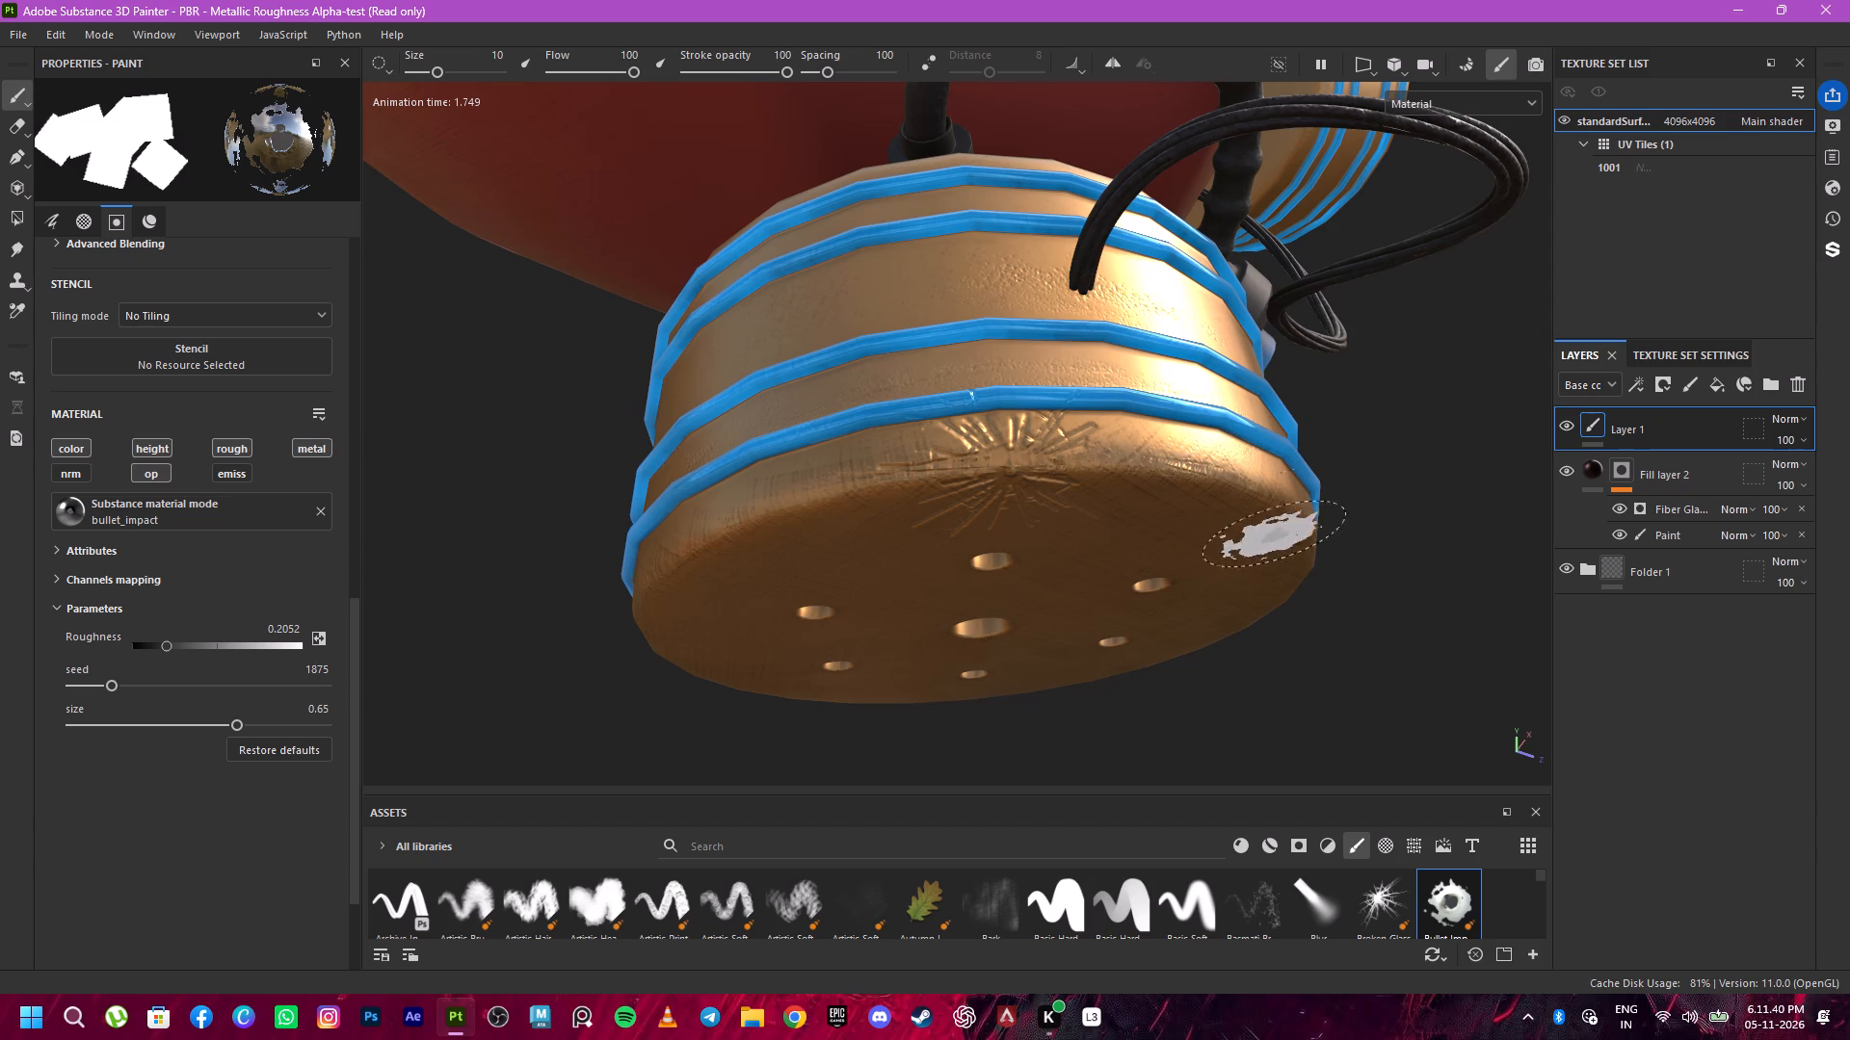
Paint dark chipped damage along the canister's front rim using the Basmati brush with the bullet_impact material.
click(1242, 904)
drag(1140, 471, 1067, 481)
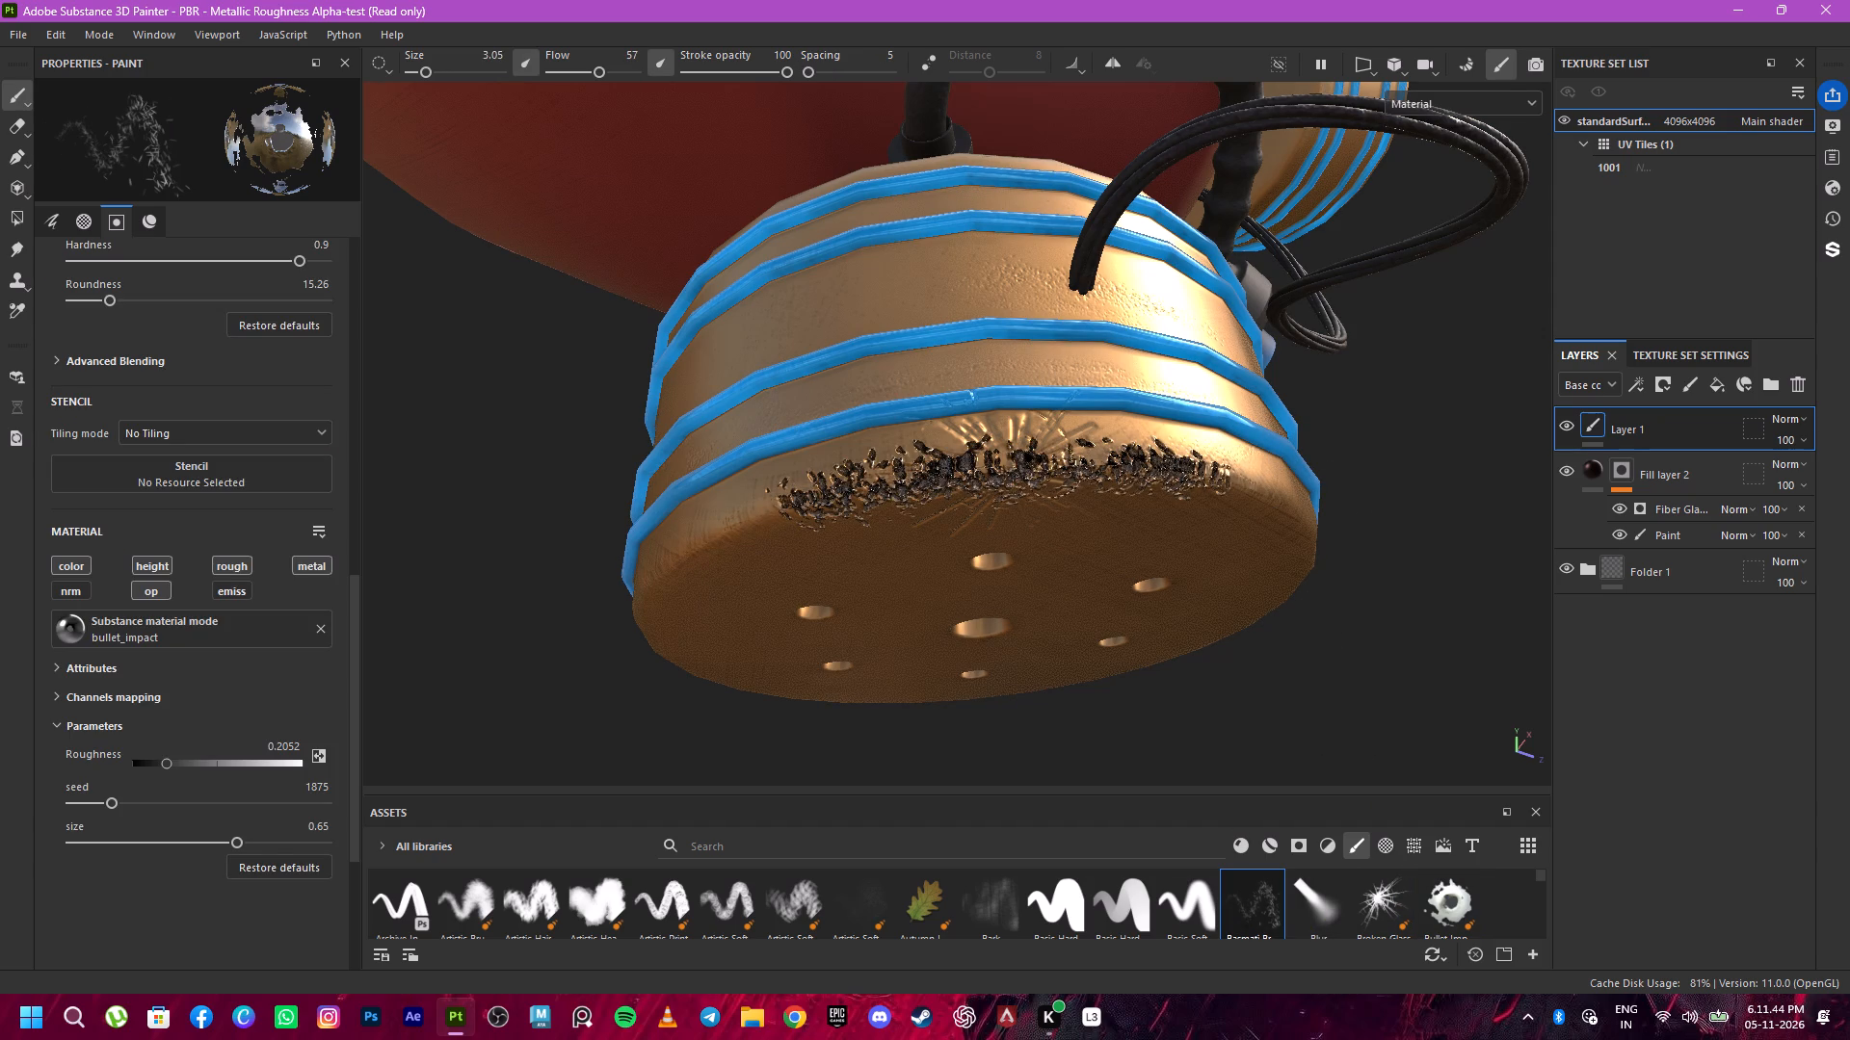
drag(1067, 481, 1249, 505)
scroll(1109, 520, down, 4)
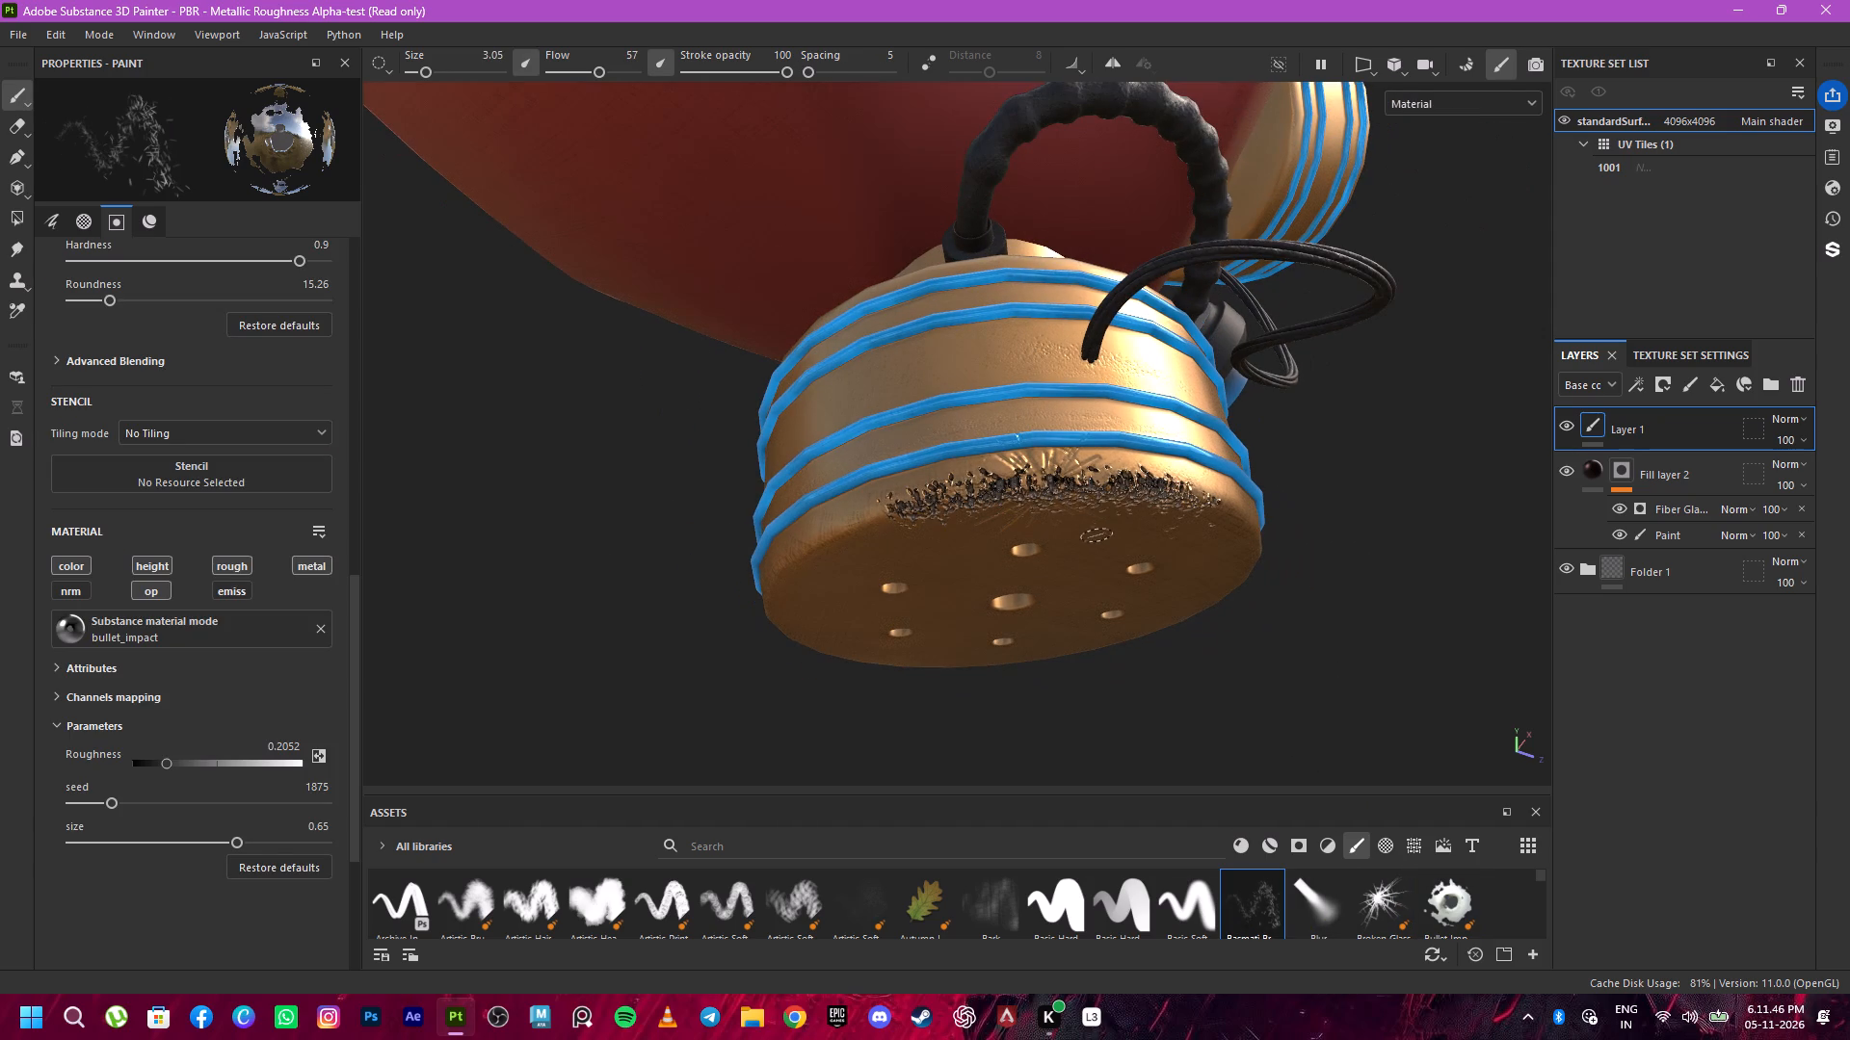
drag(876, 525, 789, 559)
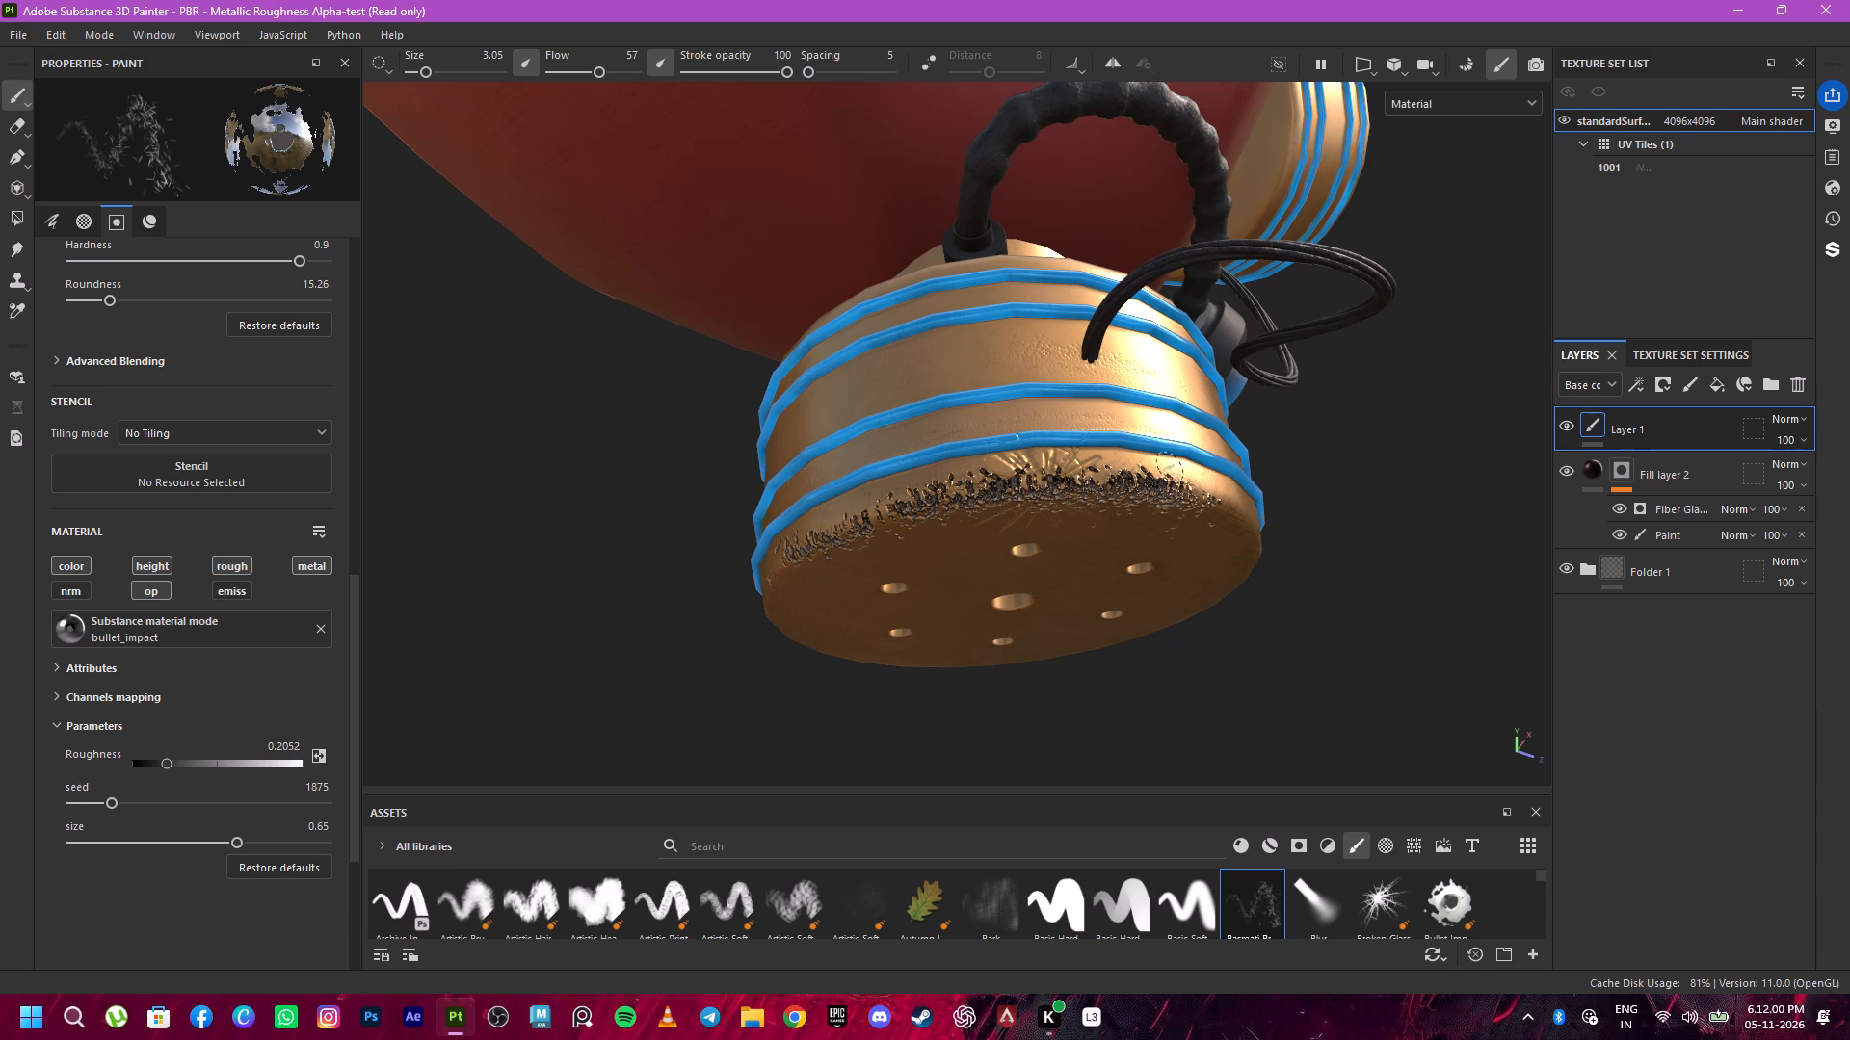
Continue the dark chipped damage around the cable side of the same canister's perforated face edge.
alt+drag(1203, 604, 1052, 529)
alt+middle_drag(1169, 424, 1005, 353)
alt+right_drag(971, 344, 1216, 496)
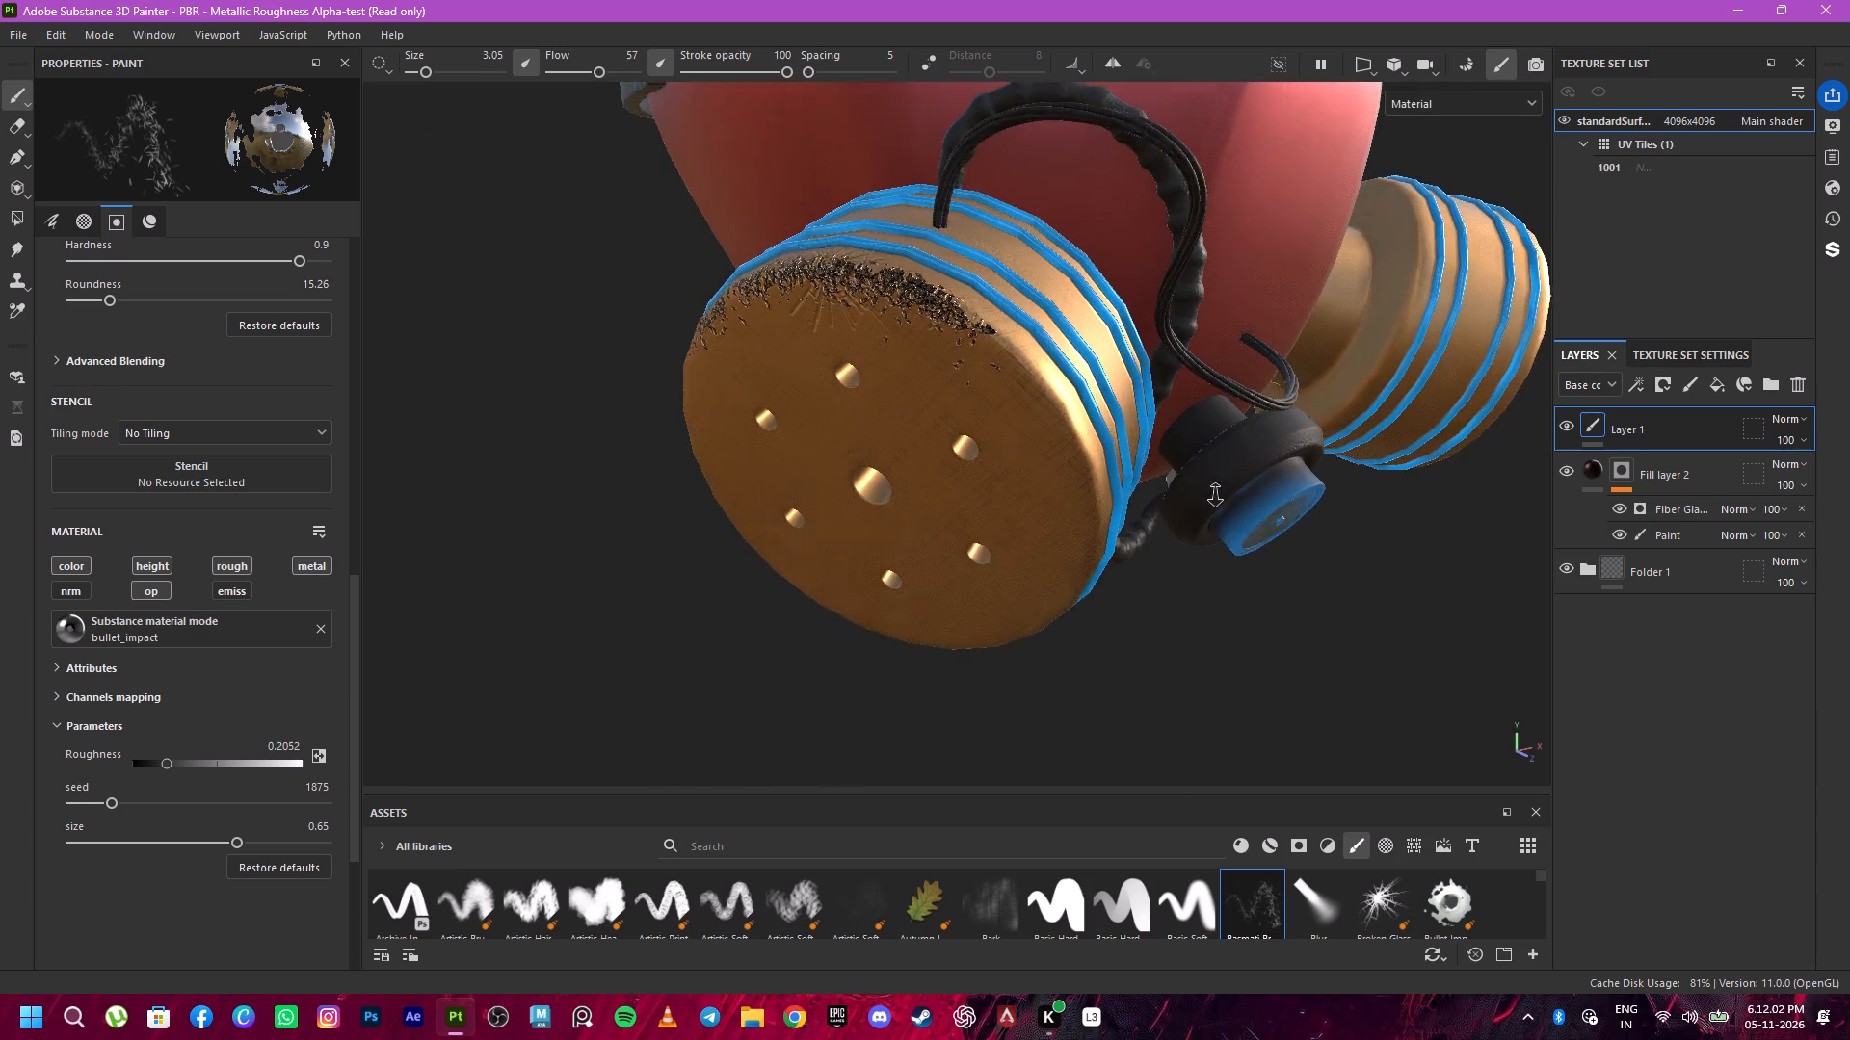
alt+right_drag(1216, 496, 1209, 490)
drag(990, 333, 1055, 512)
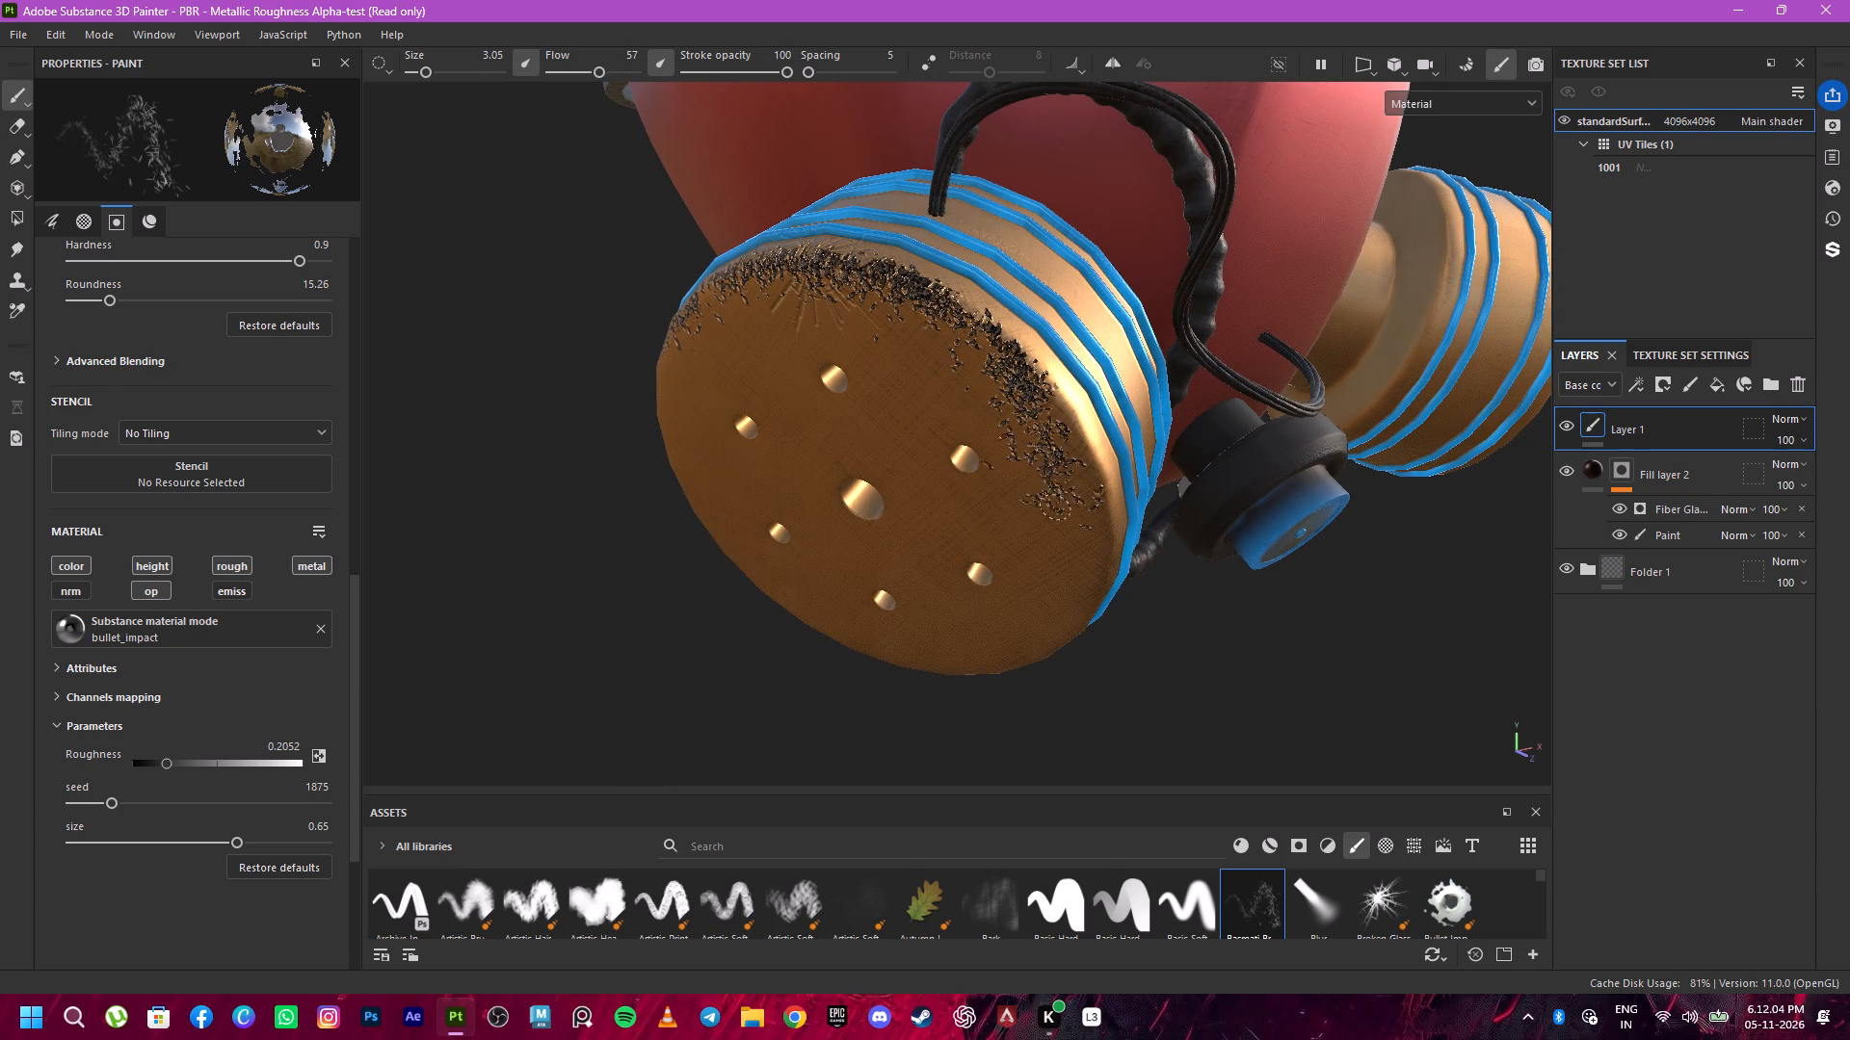
drag(1055, 512, 1055, 517)
Paint a streak of dark chipped damage down the red mask body's ridge, starting below the gold nose plate.
alt+drag(972, 587, 886, 545)
alt+middle_drag(1190, 432, 716, 637)
alt+middle_drag(885, 351, 892, 446)
alt+right_drag(891, 413, 1049, 416)
alt+drag(950, 398, 973, 435)
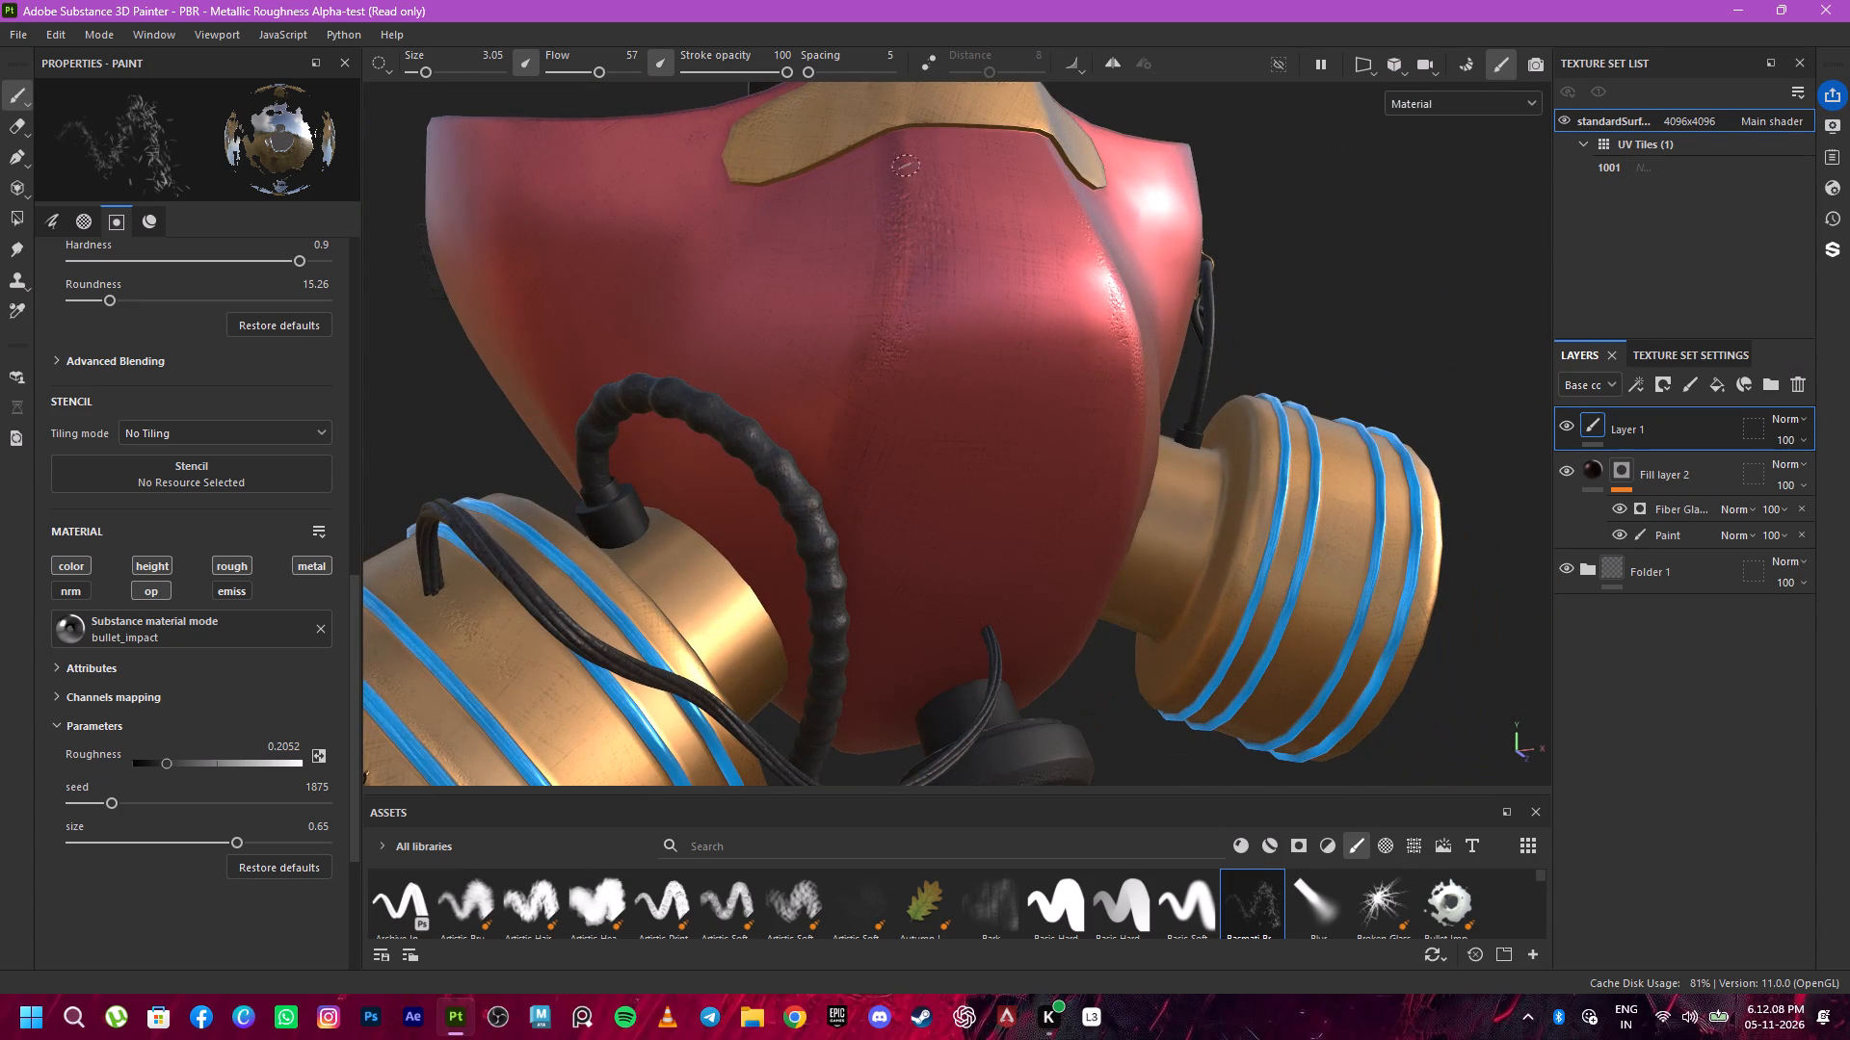
drag(903, 142, 854, 497)
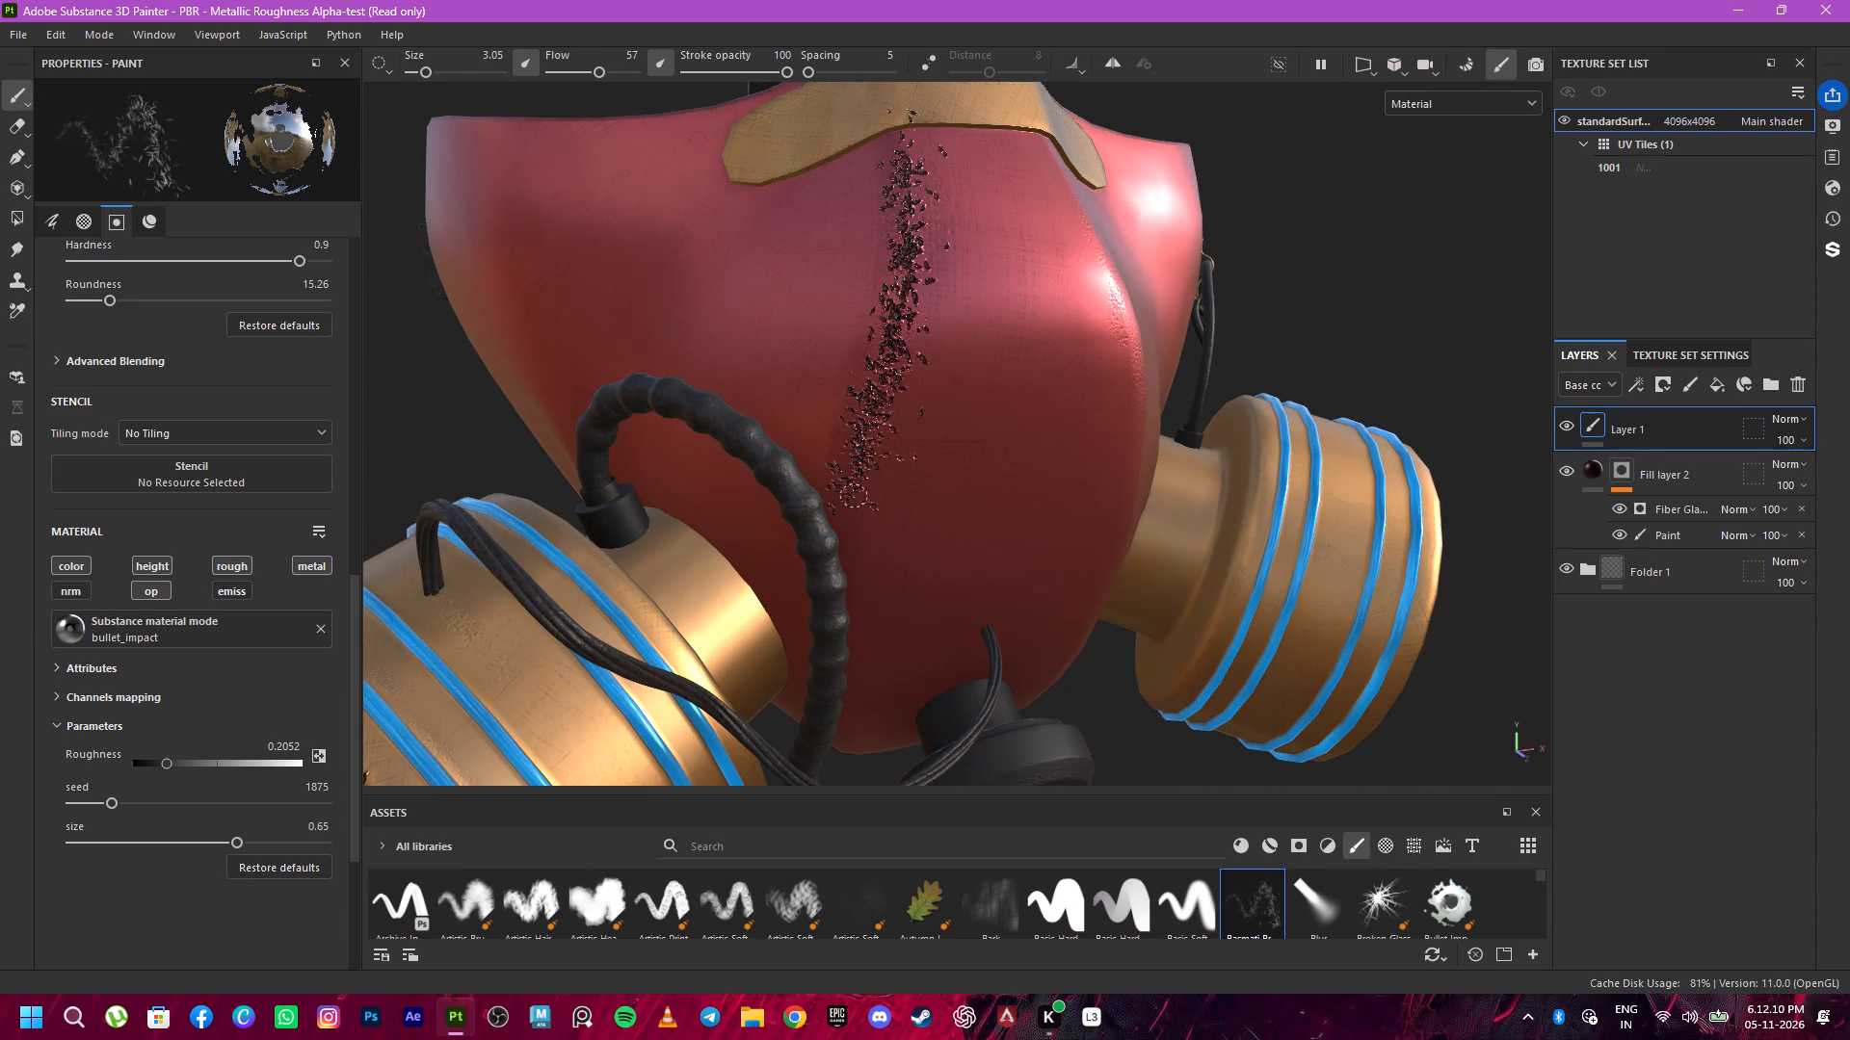
drag(854, 497, 860, 483)
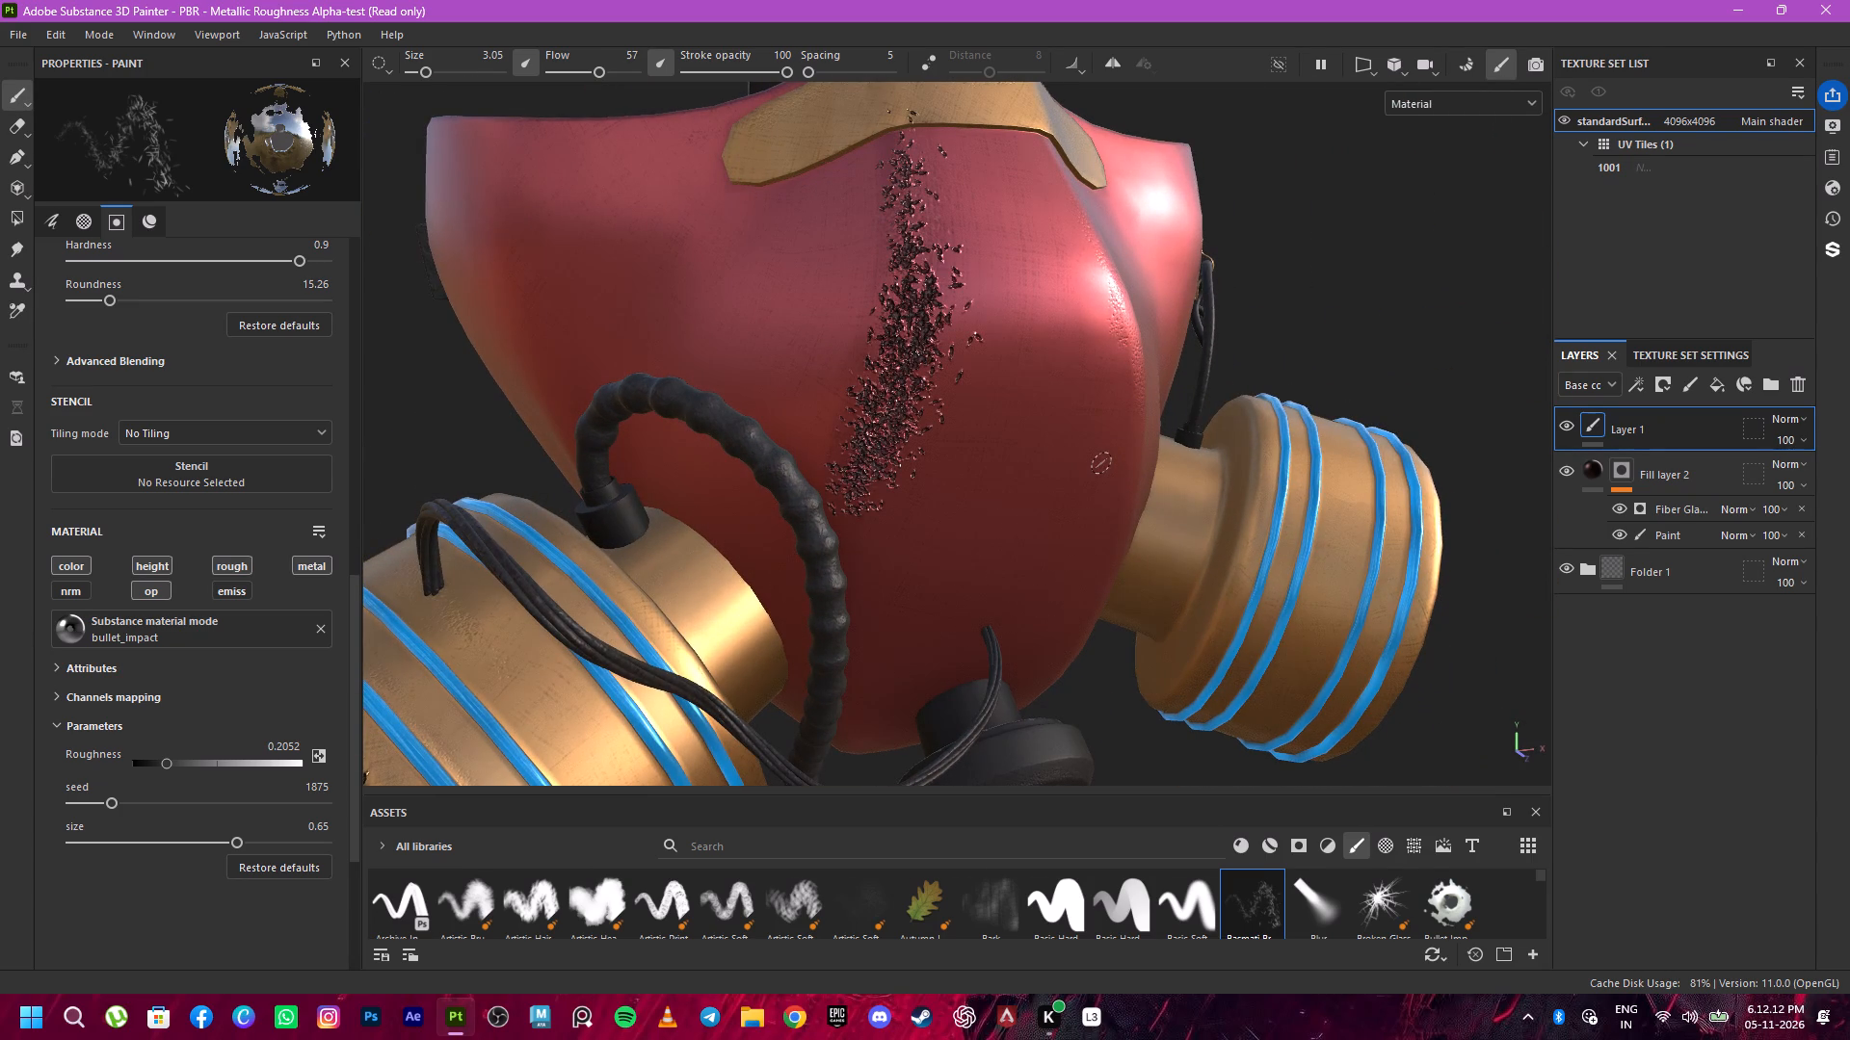
Paint a second streak of dark chips down the opposite ridge of the red mask body from the gold nose plate.
alt+drag(1088, 442, 867, 446)
alt+middle_drag(1051, 355, 871, 320)
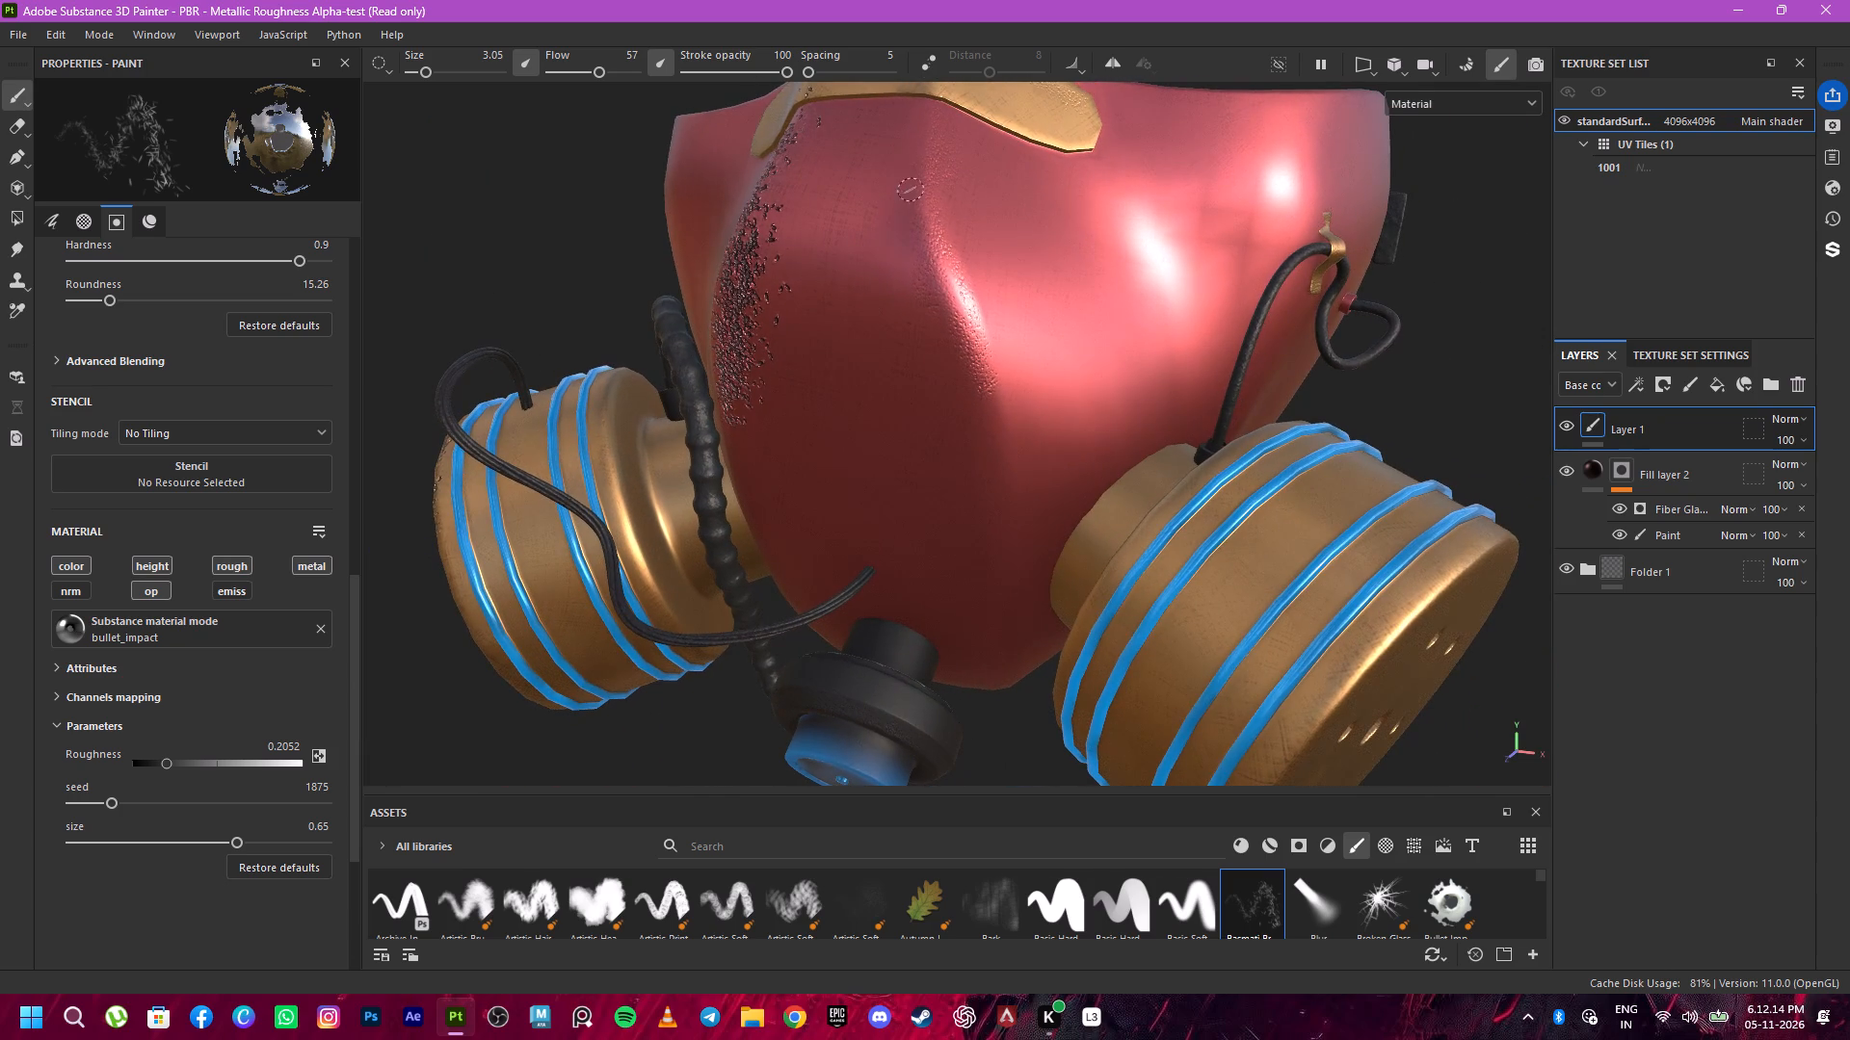
drag(938, 112, 958, 146)
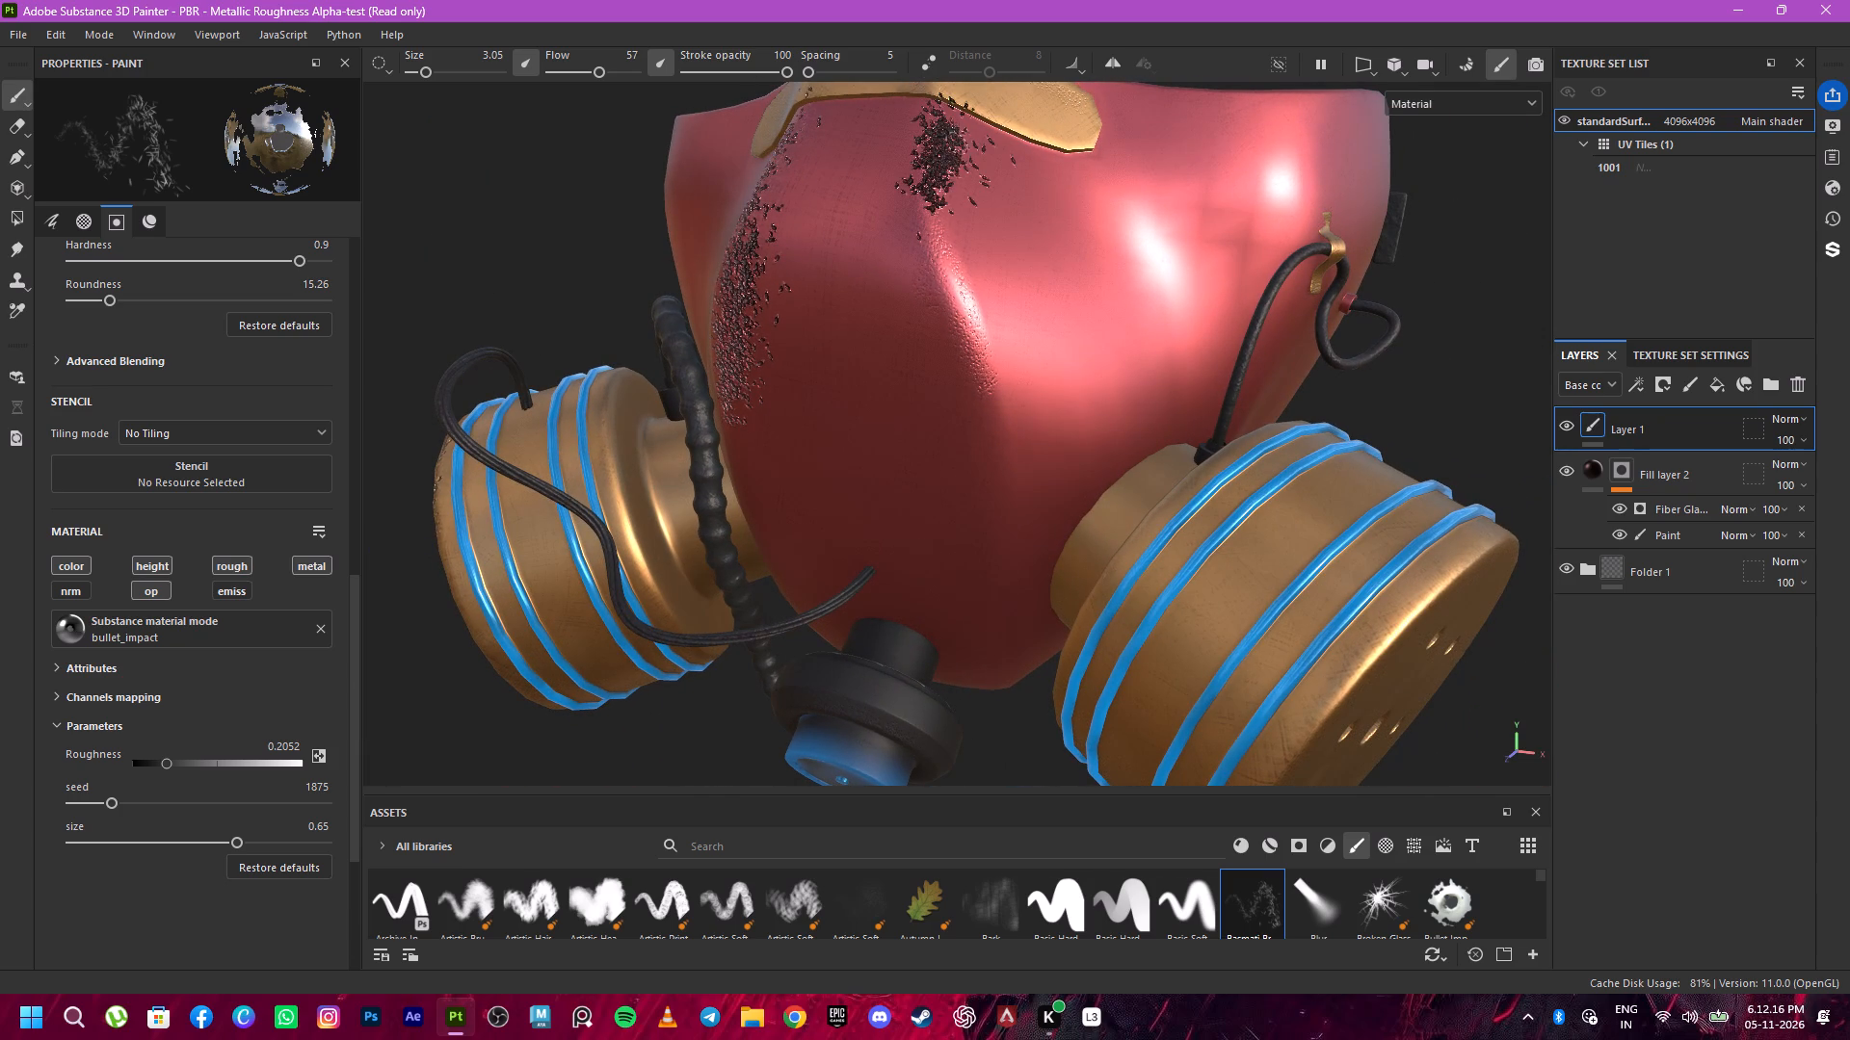
drag(958, 146, 984, 350)
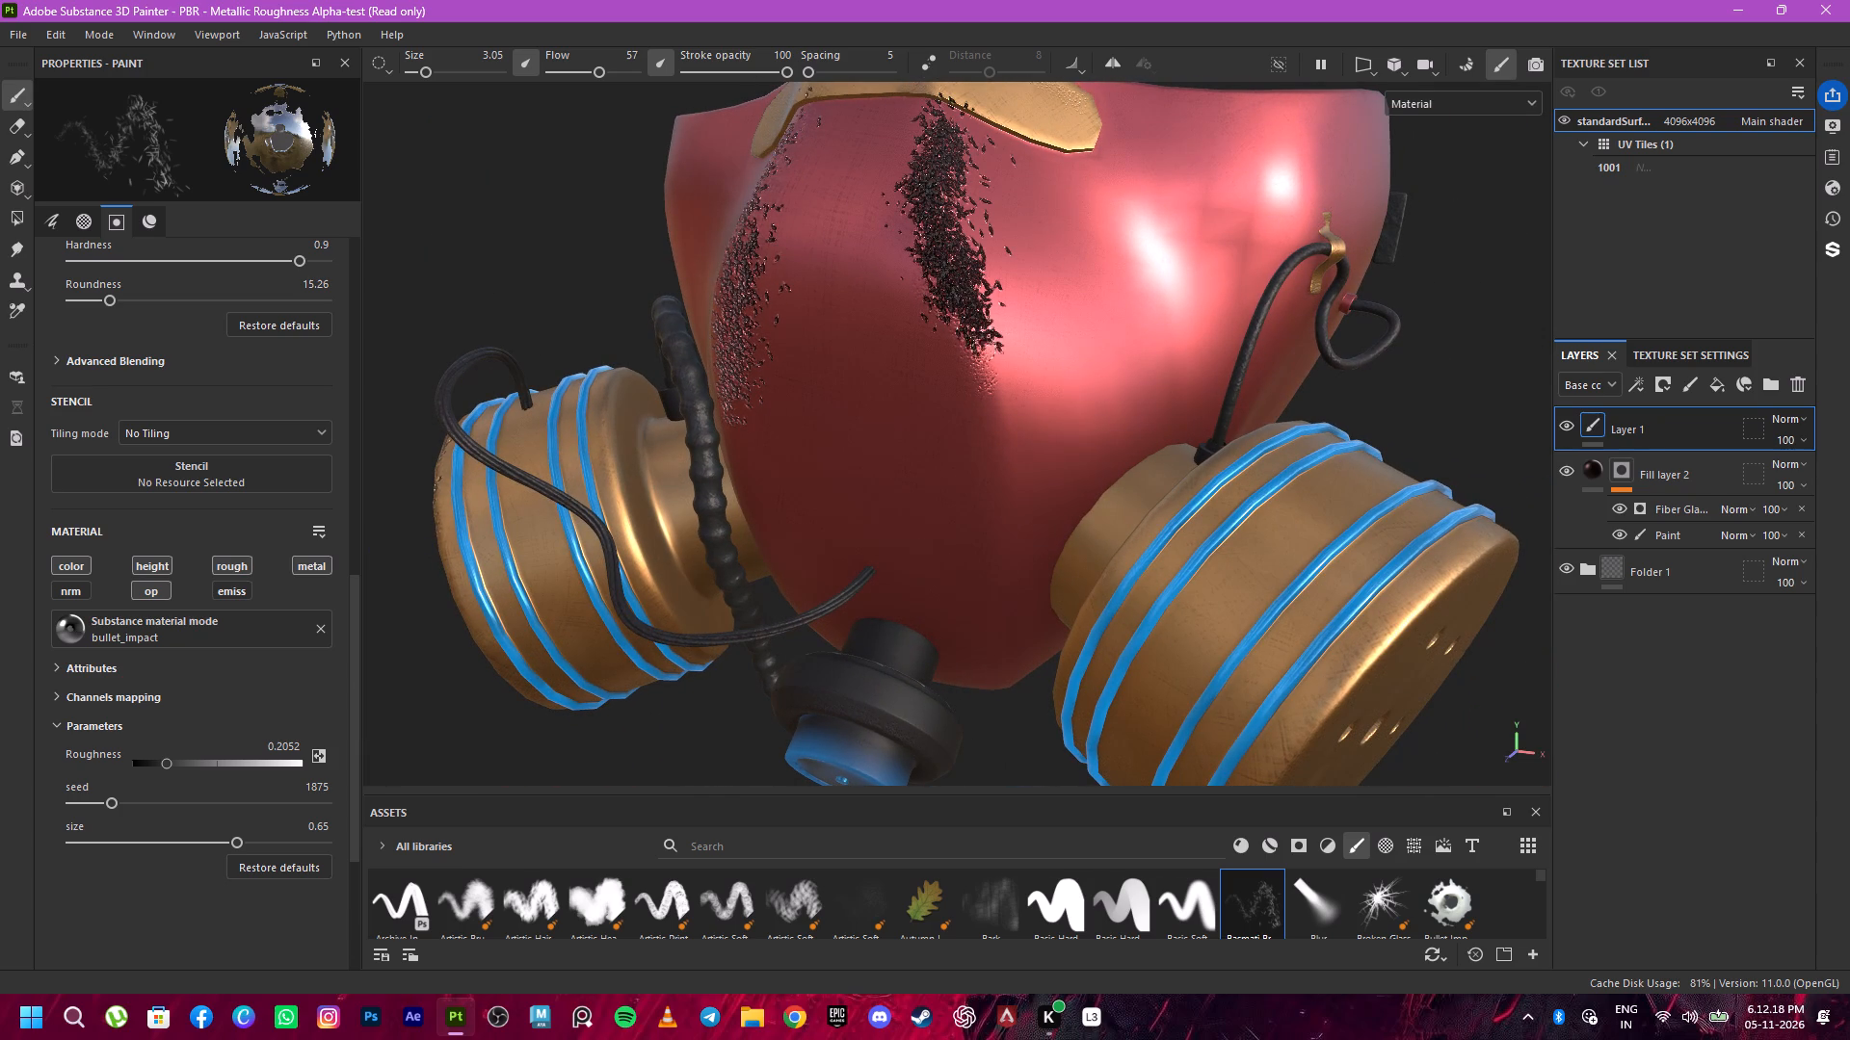
drag(984, 350, 1011, 507)
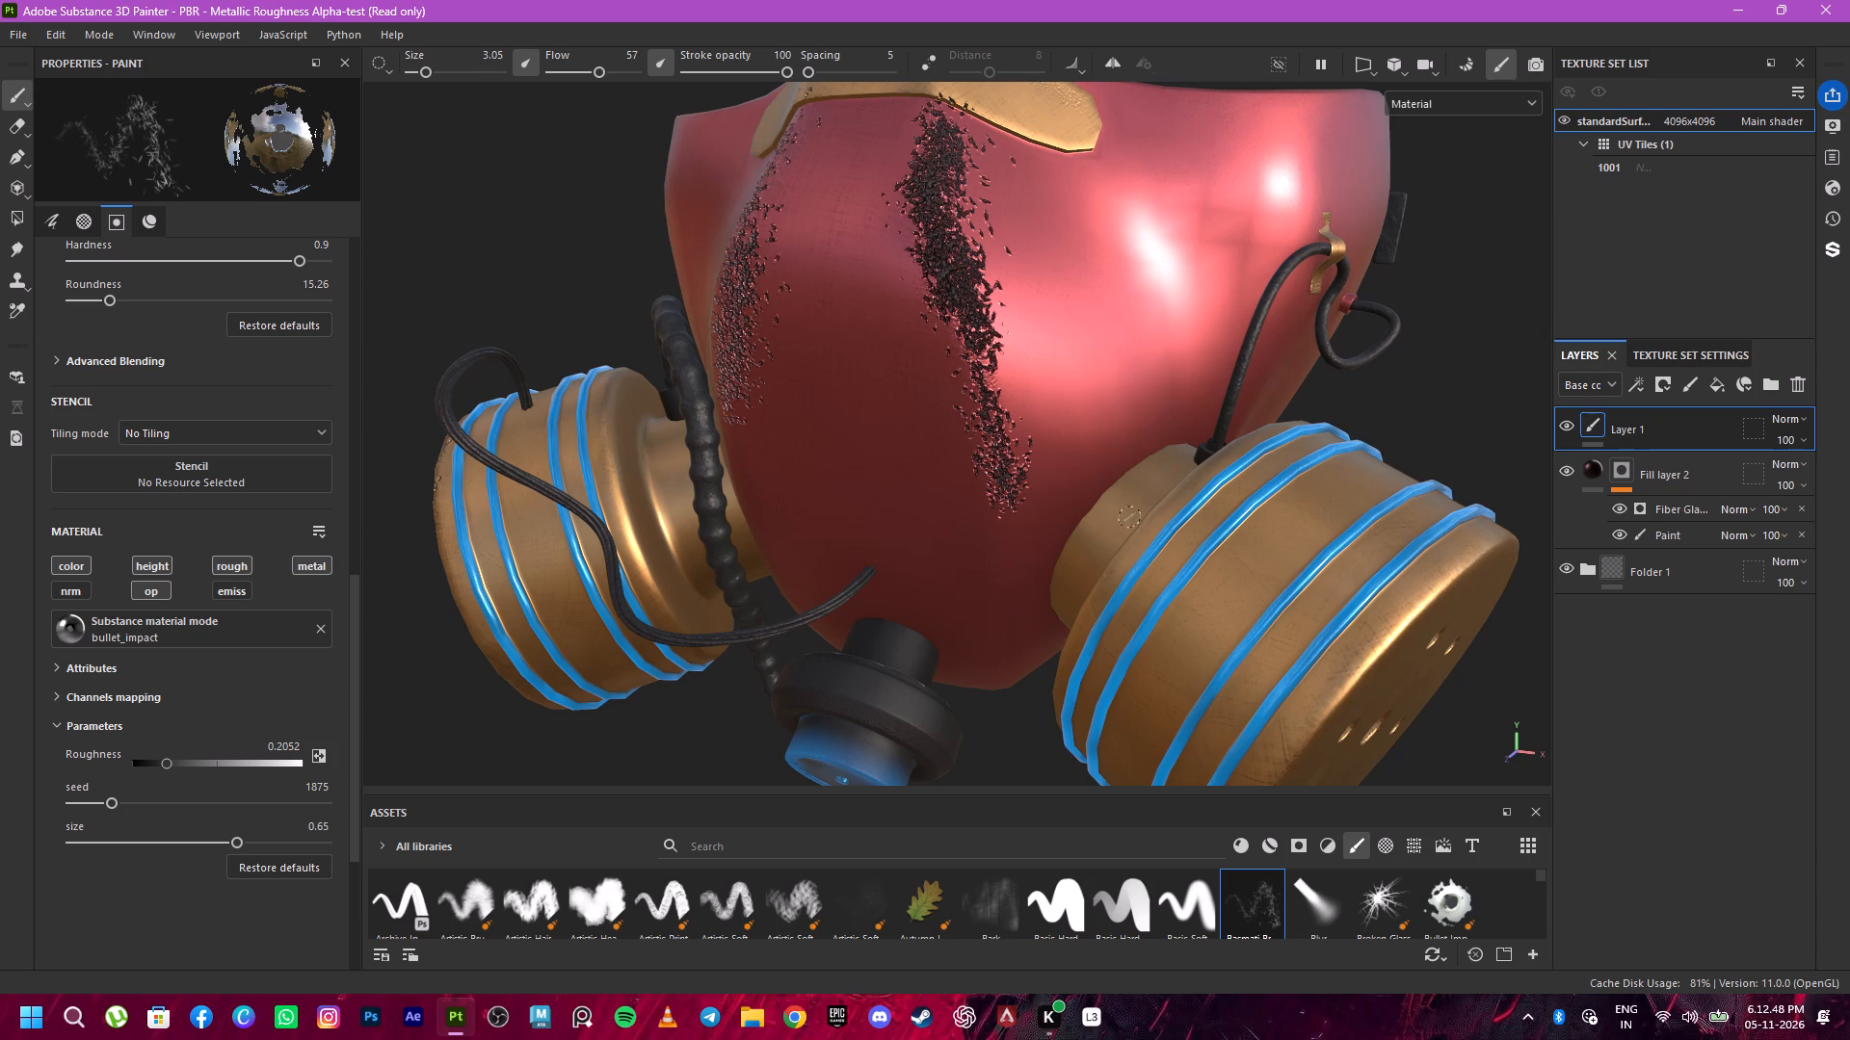
Paint dark bullet_impact chips along the near rim of the perforated face on the canister below the gold cable clip.
drag(1414, 615, 1390, 639)
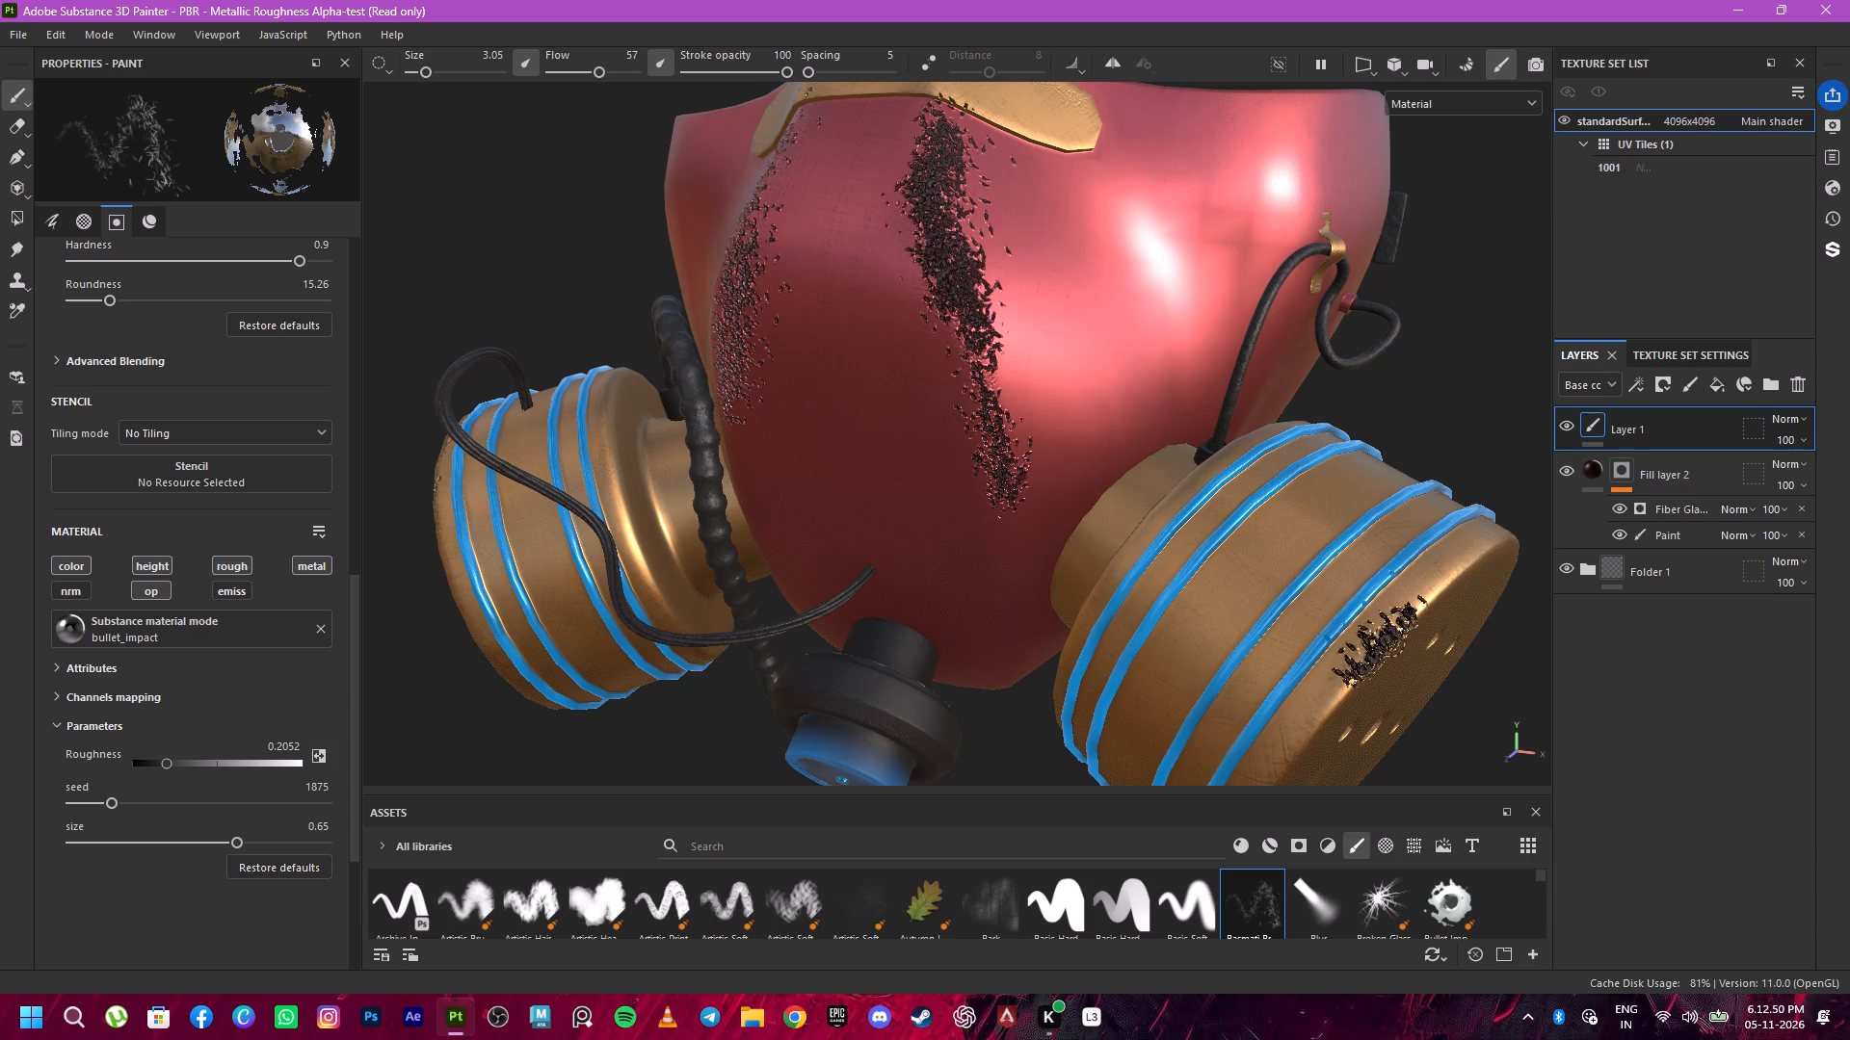
drag(1390, 639, 1328, 706)
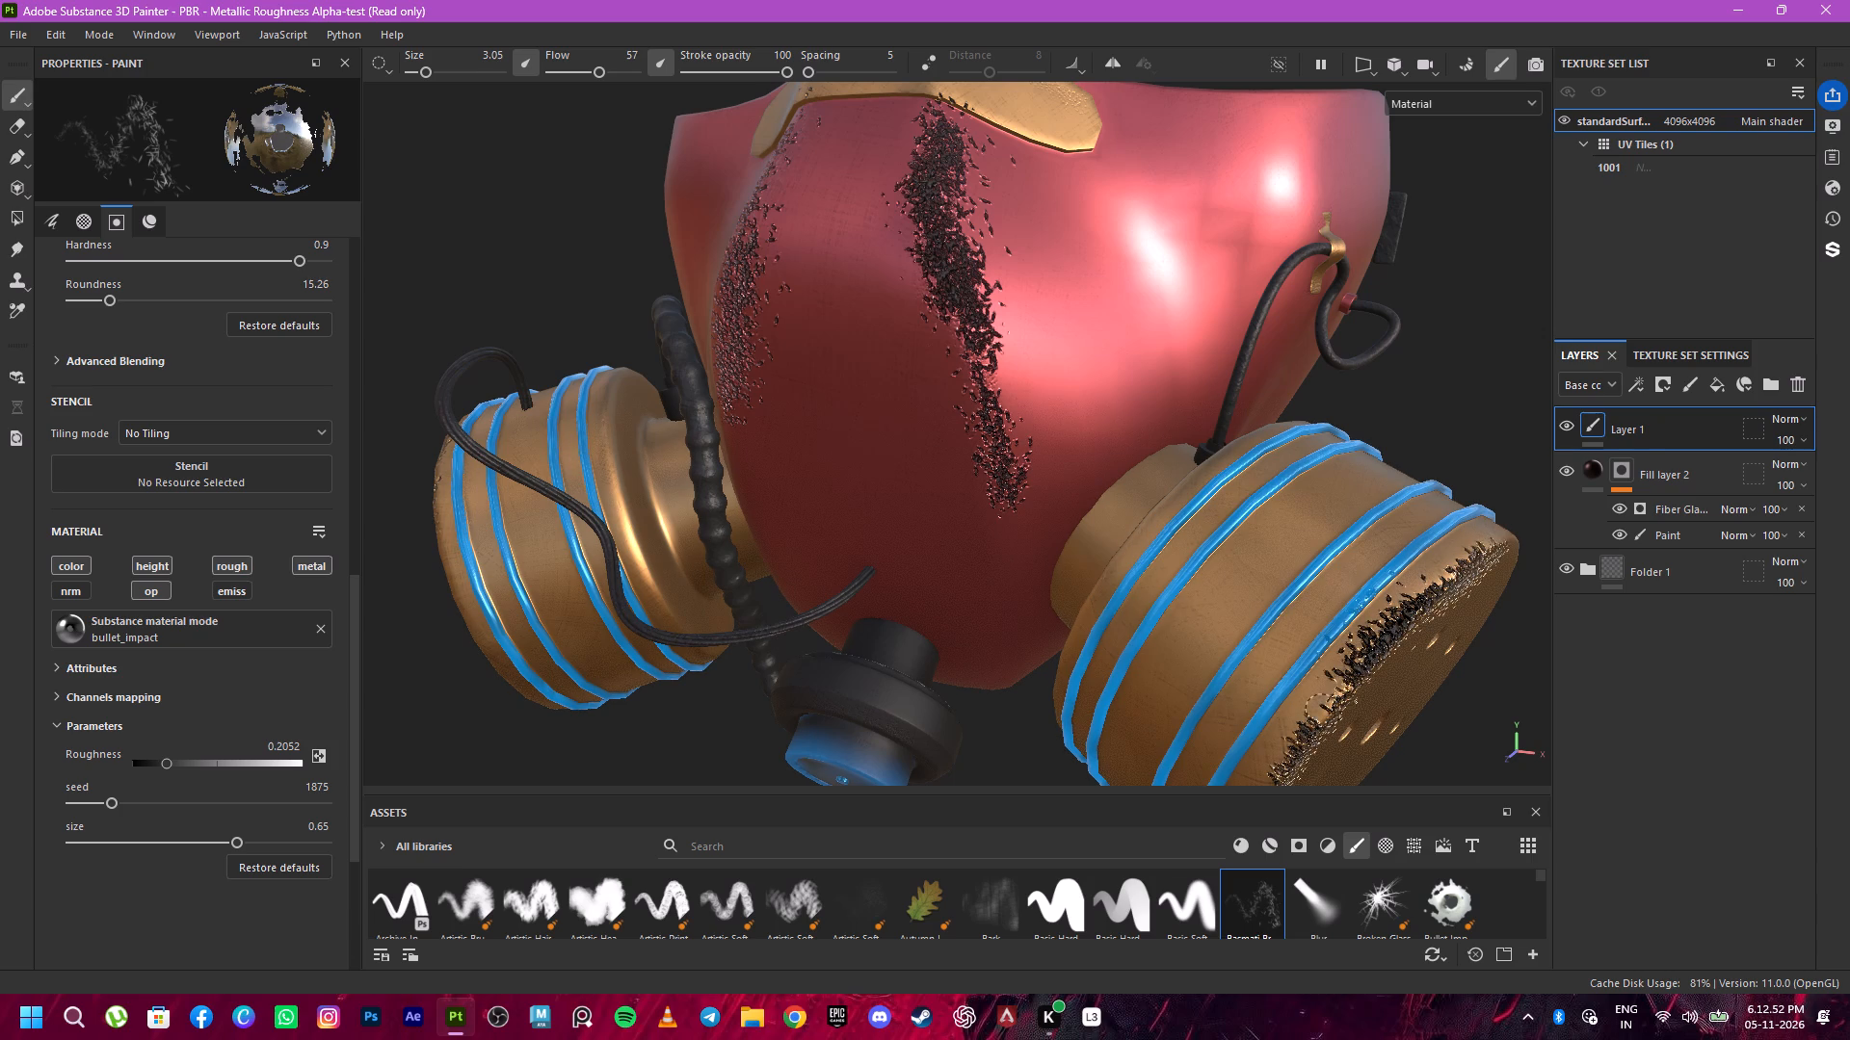
drag(1328, 706, 1361, 679)
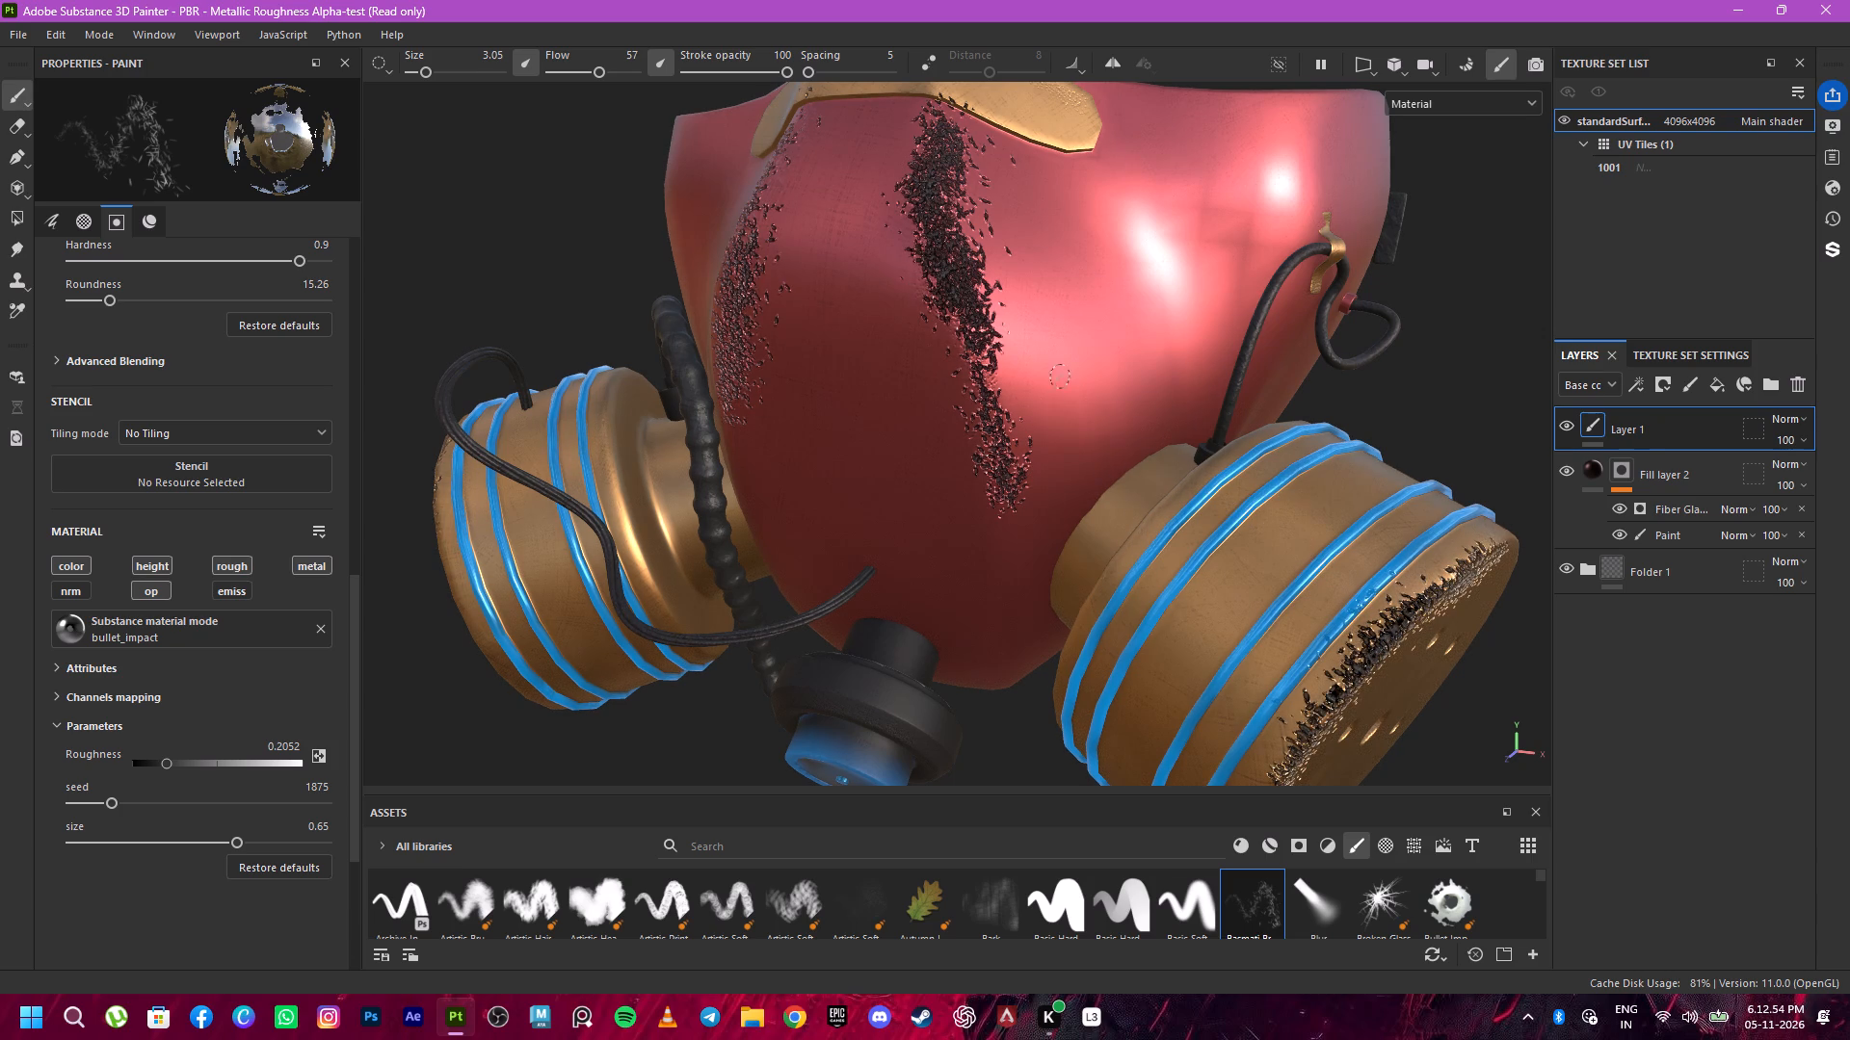
Continue the dark chipped damage over the top and down the outer side of the same canister's perforated face rim.
scroll(1046, 377, down, 4)
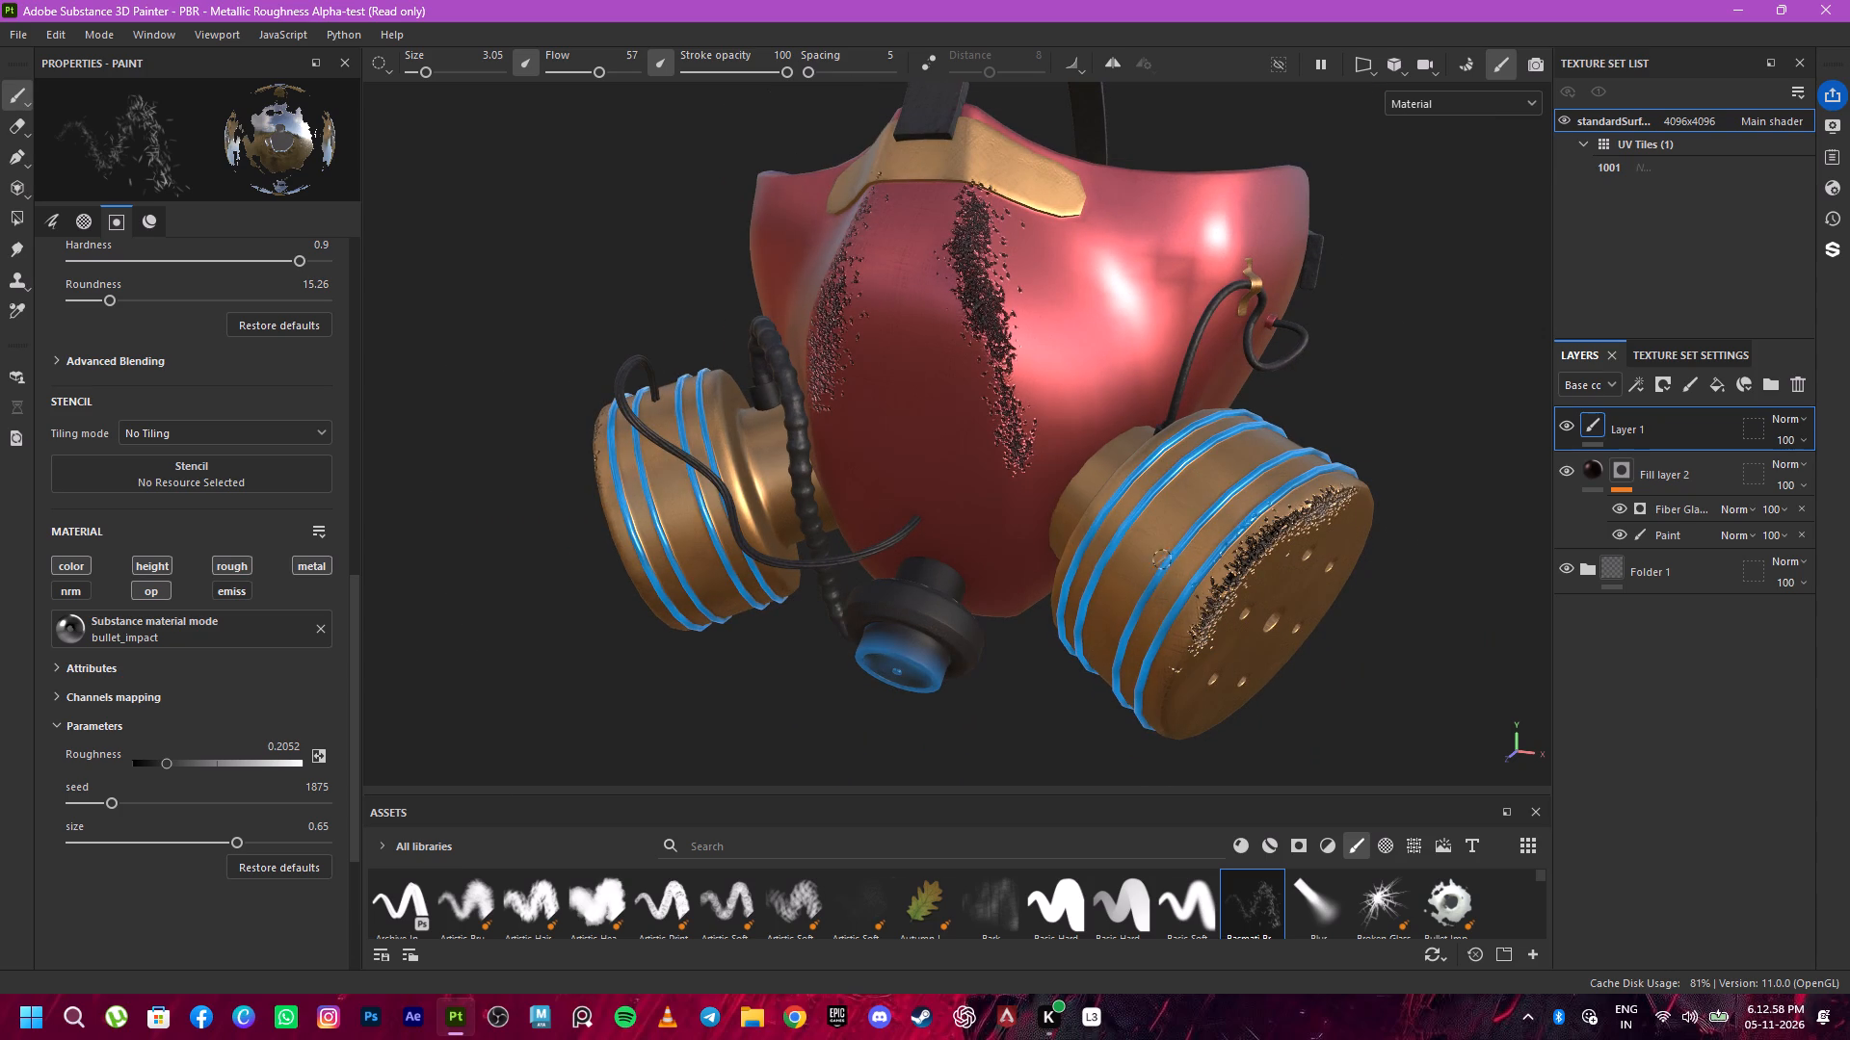
alt+drag(1269, 561, 1080, 557)
alt+middle_drag(1335, 531, 921, 505)
scroll(974, 513, up, 4)
alt+drag(1077, 525, 951, 530)
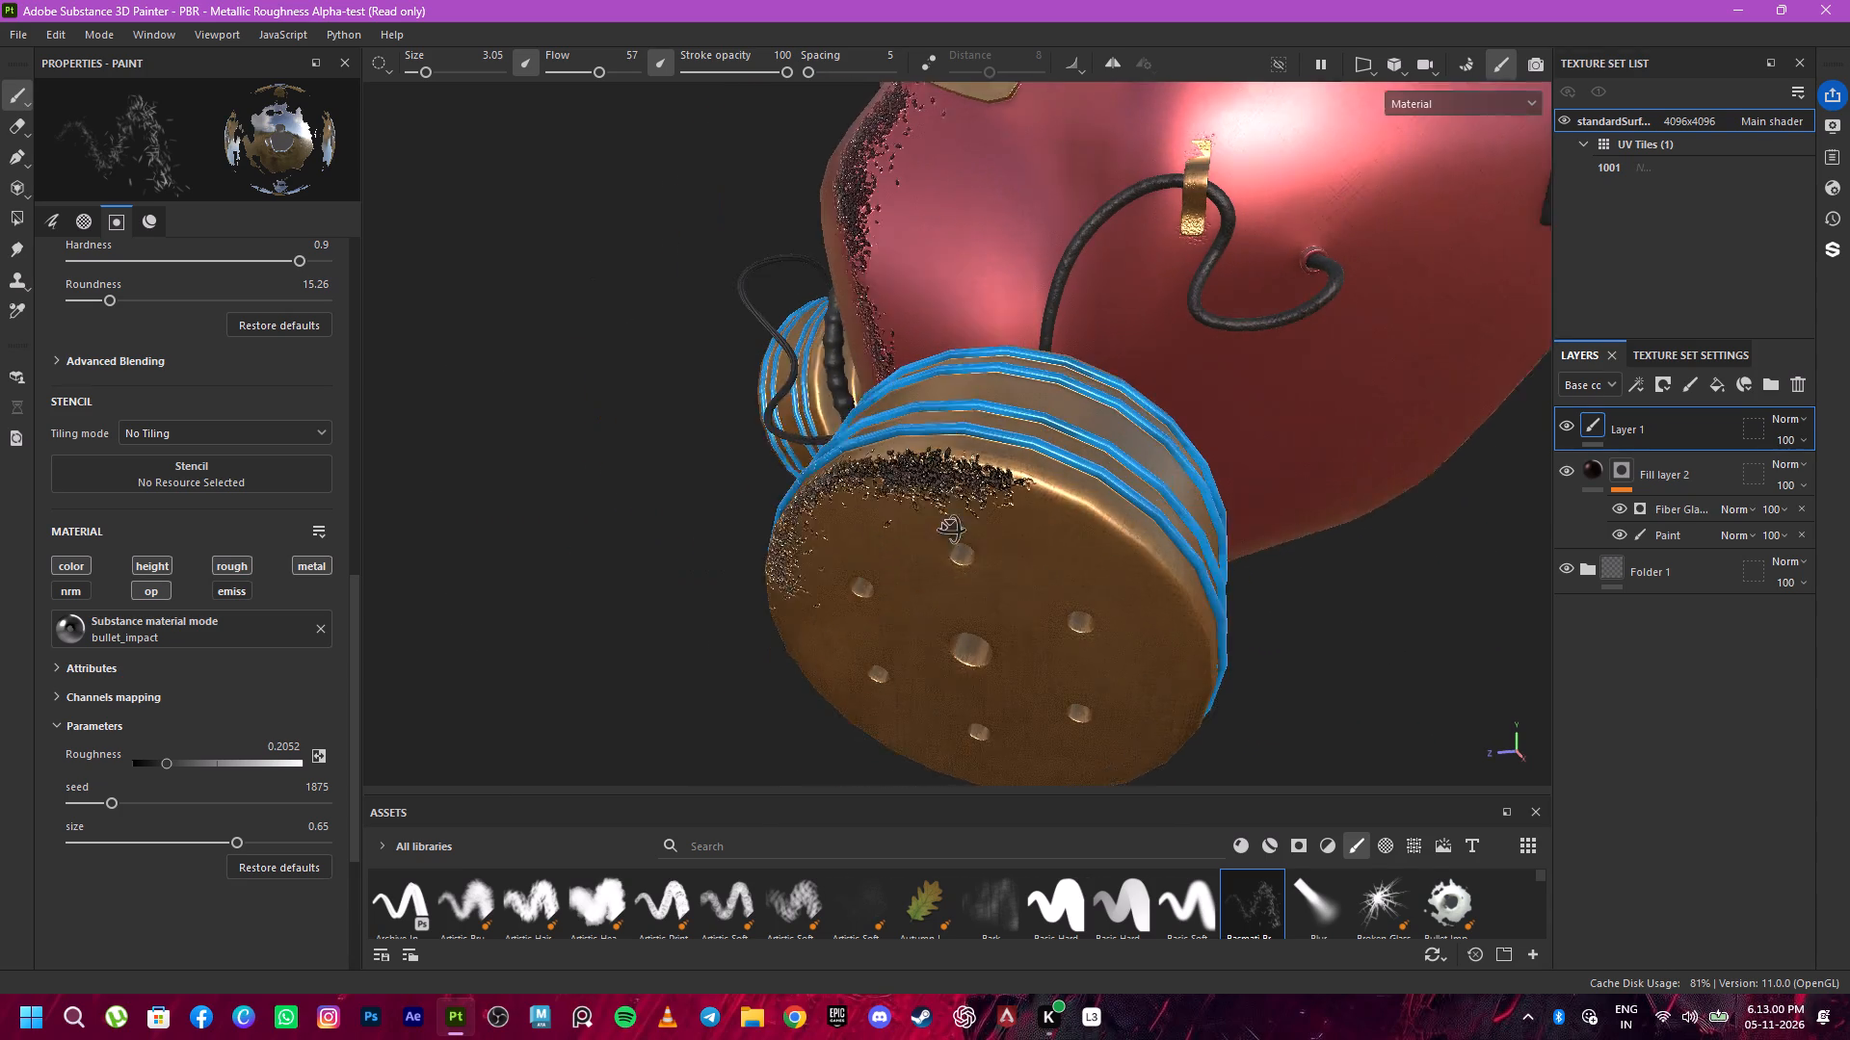
alt+drag(951, 530, 941, 533)
drag(1022, 477, 1117, 556)
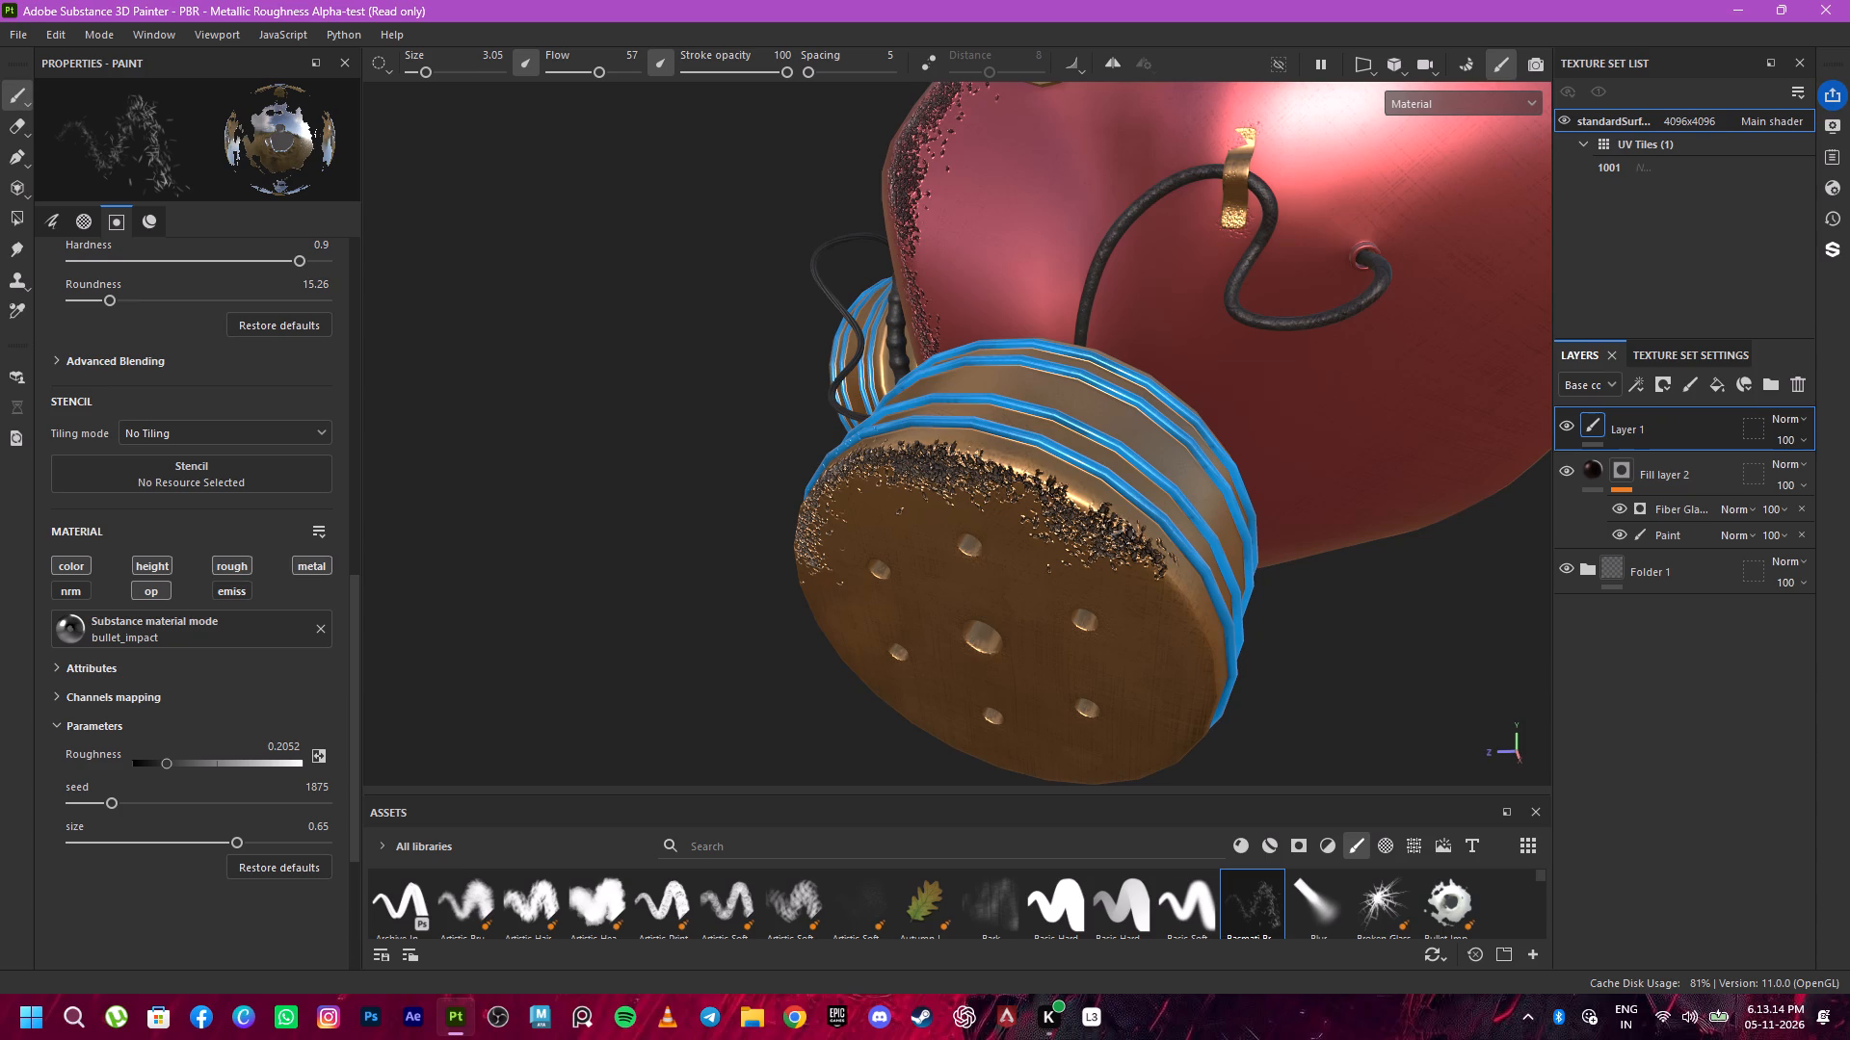
drag(1145, 564, 1123, 555)
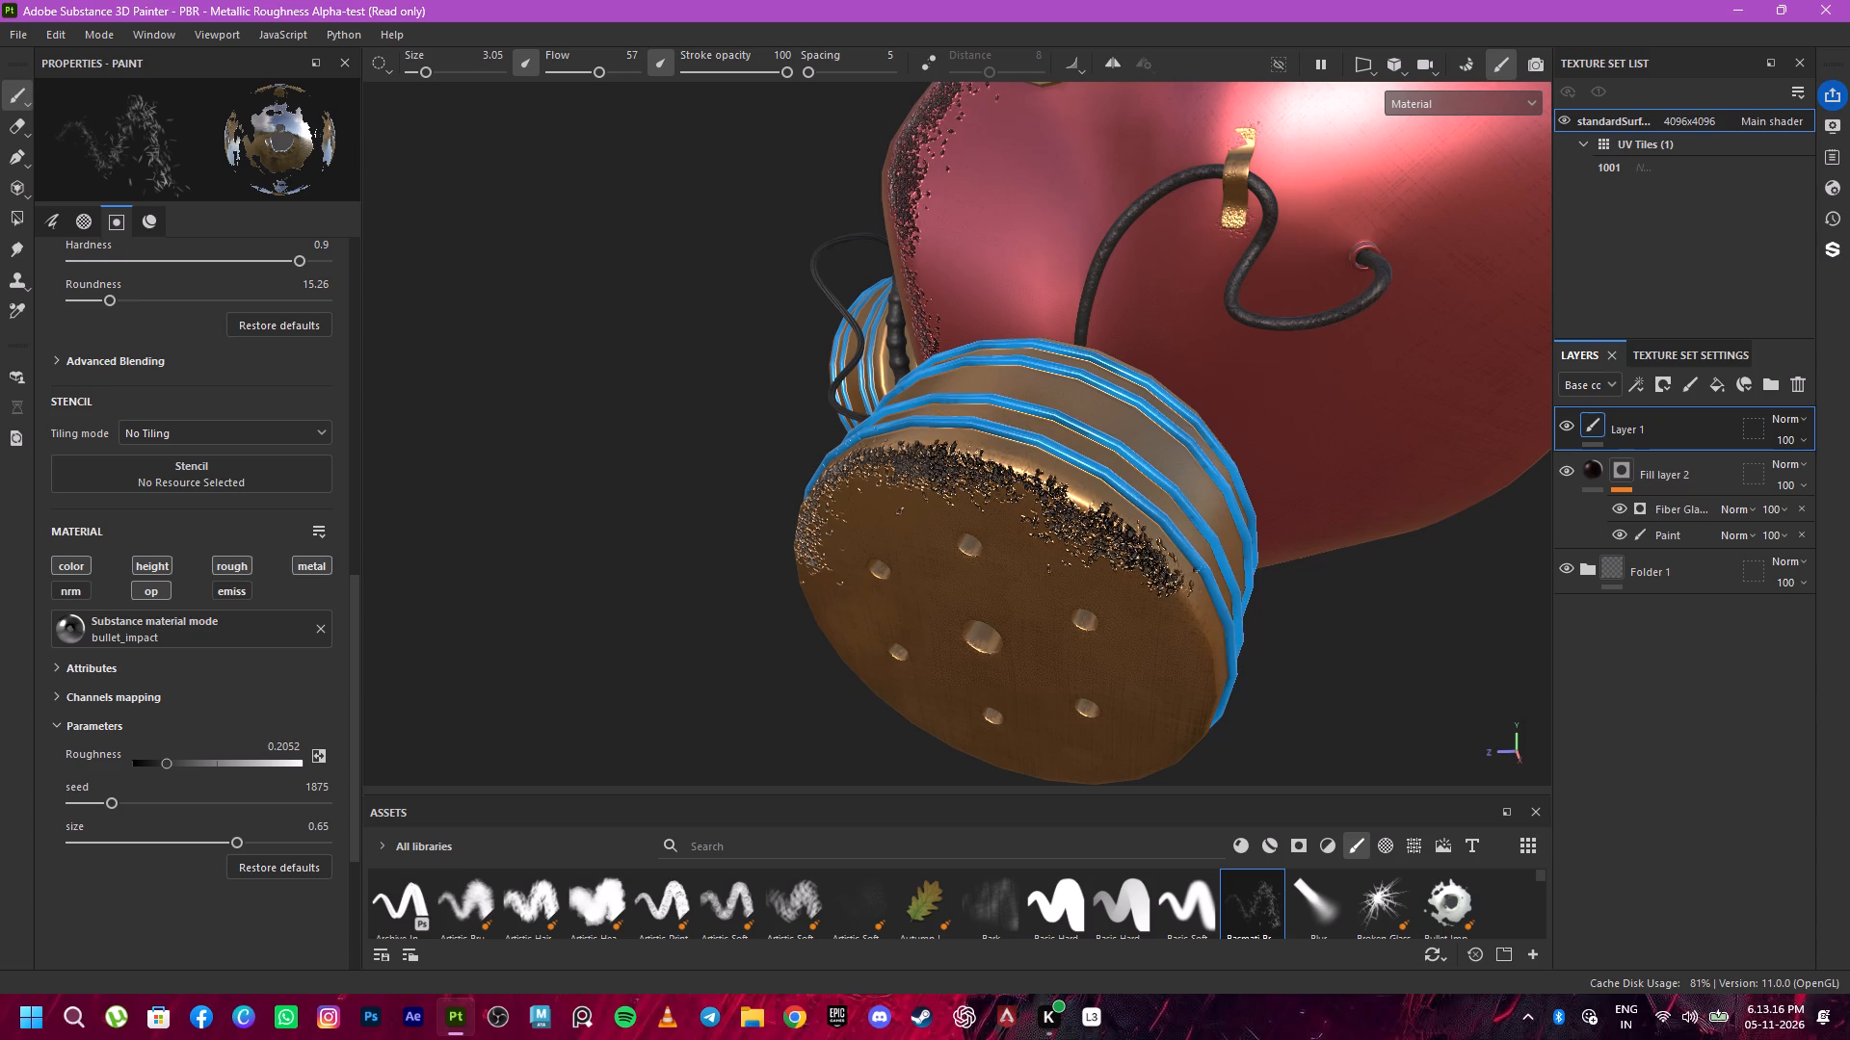
drag(1123, 555, 1232, 669)
alt+drag(1186, 637, 1060, 614)
alt+middle_drag(1193, 585, 1022, 455)
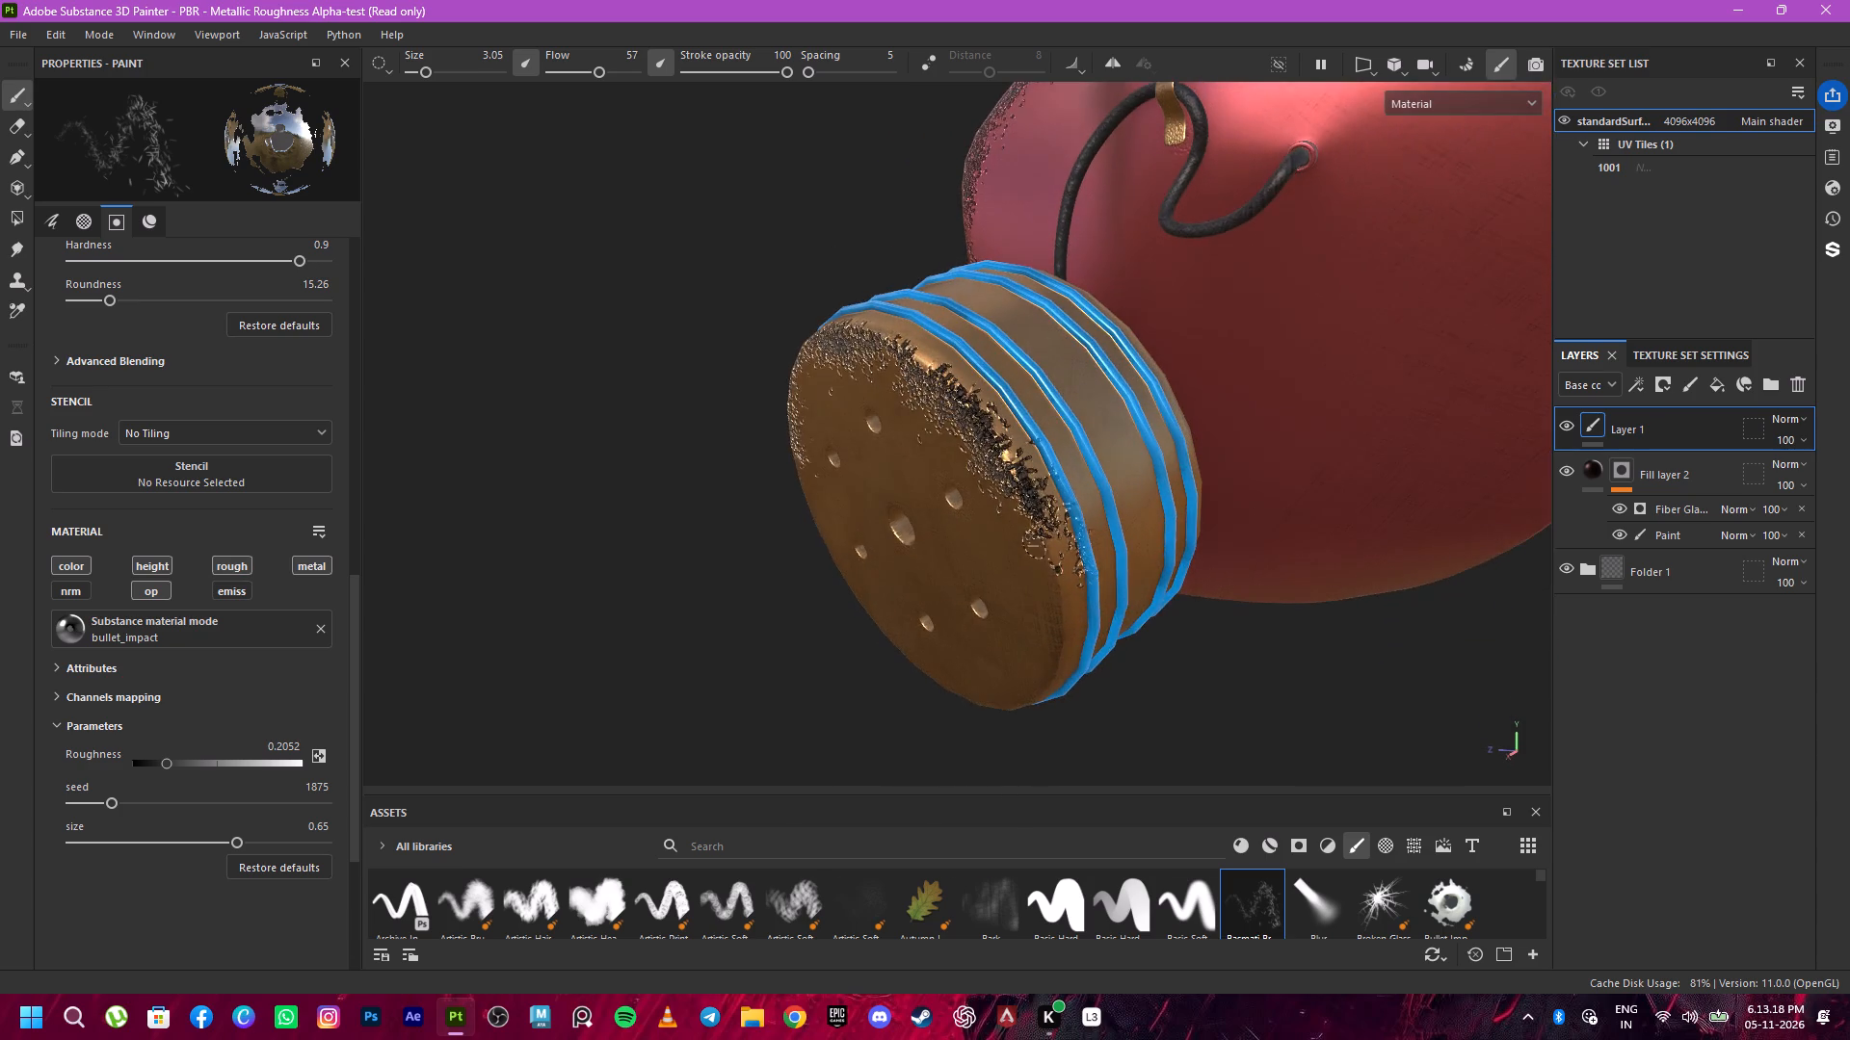
scroll(1033, 567, up, 3)
alt+drag(1067, 588, 1059, 542)
drag(1038, 528, 1070, 637)
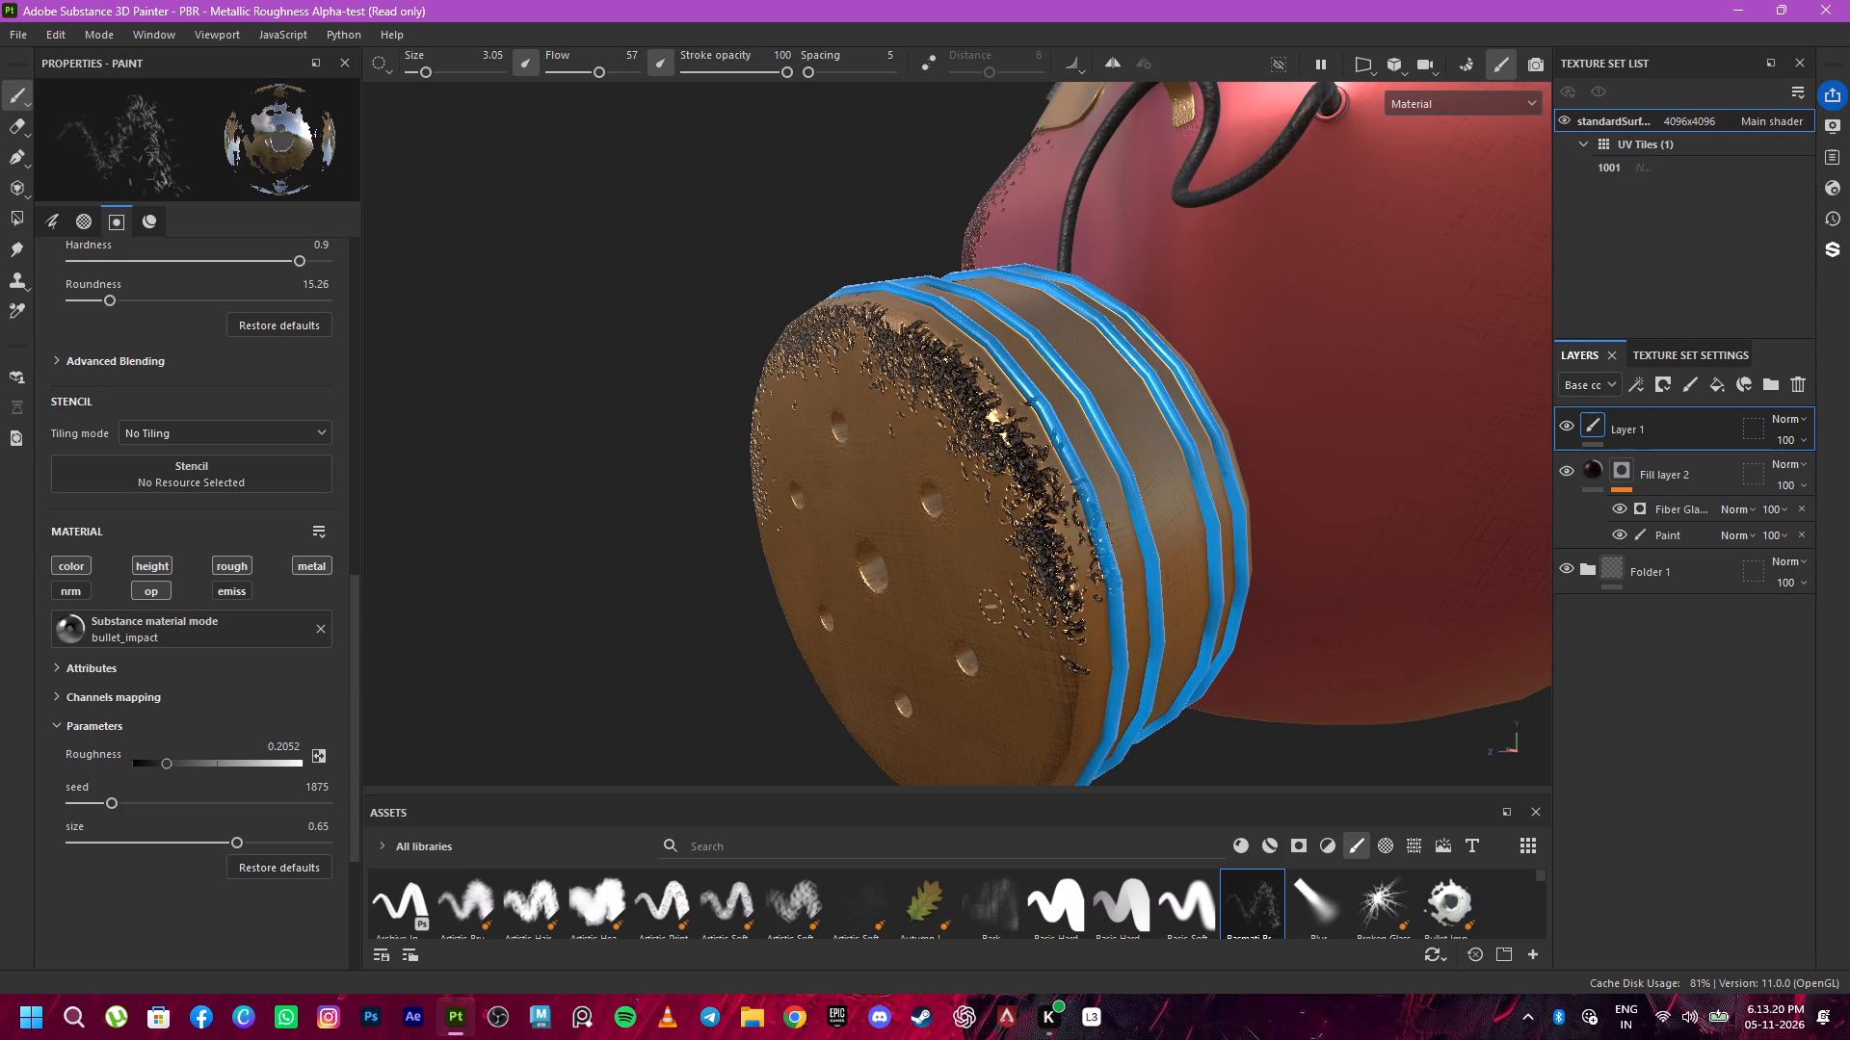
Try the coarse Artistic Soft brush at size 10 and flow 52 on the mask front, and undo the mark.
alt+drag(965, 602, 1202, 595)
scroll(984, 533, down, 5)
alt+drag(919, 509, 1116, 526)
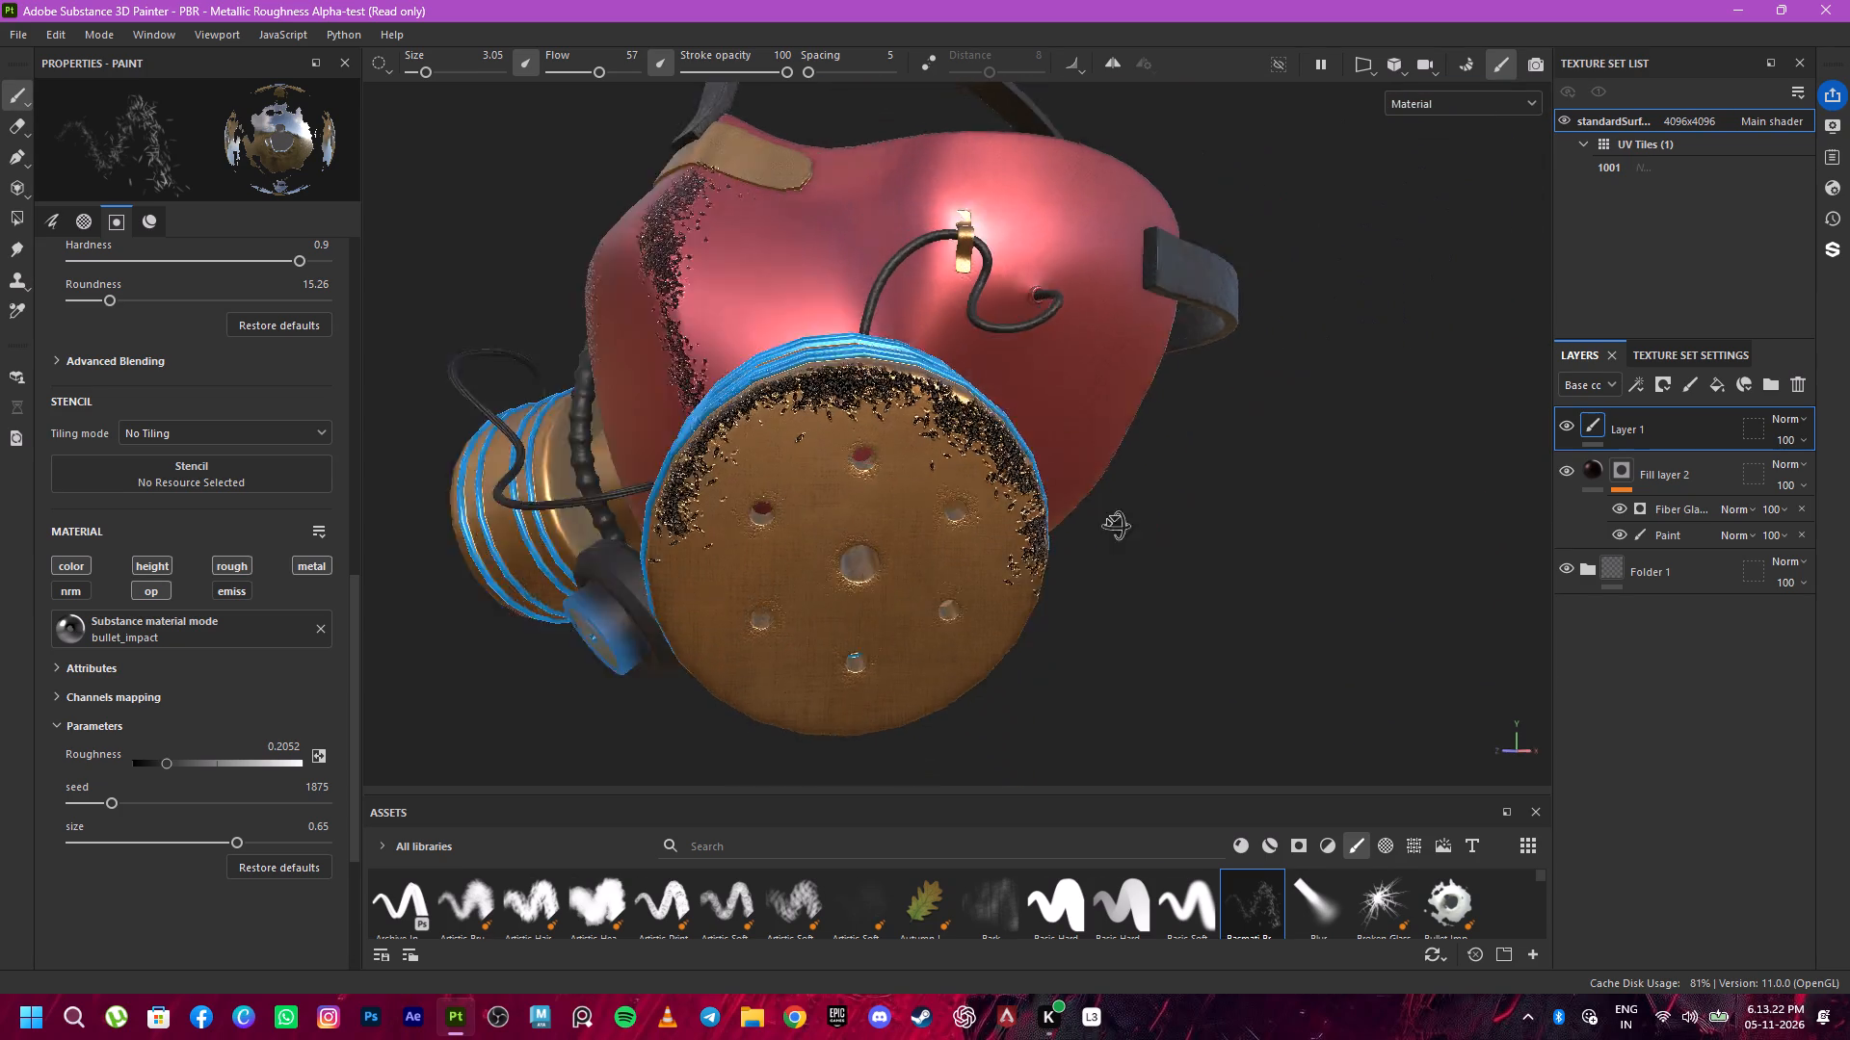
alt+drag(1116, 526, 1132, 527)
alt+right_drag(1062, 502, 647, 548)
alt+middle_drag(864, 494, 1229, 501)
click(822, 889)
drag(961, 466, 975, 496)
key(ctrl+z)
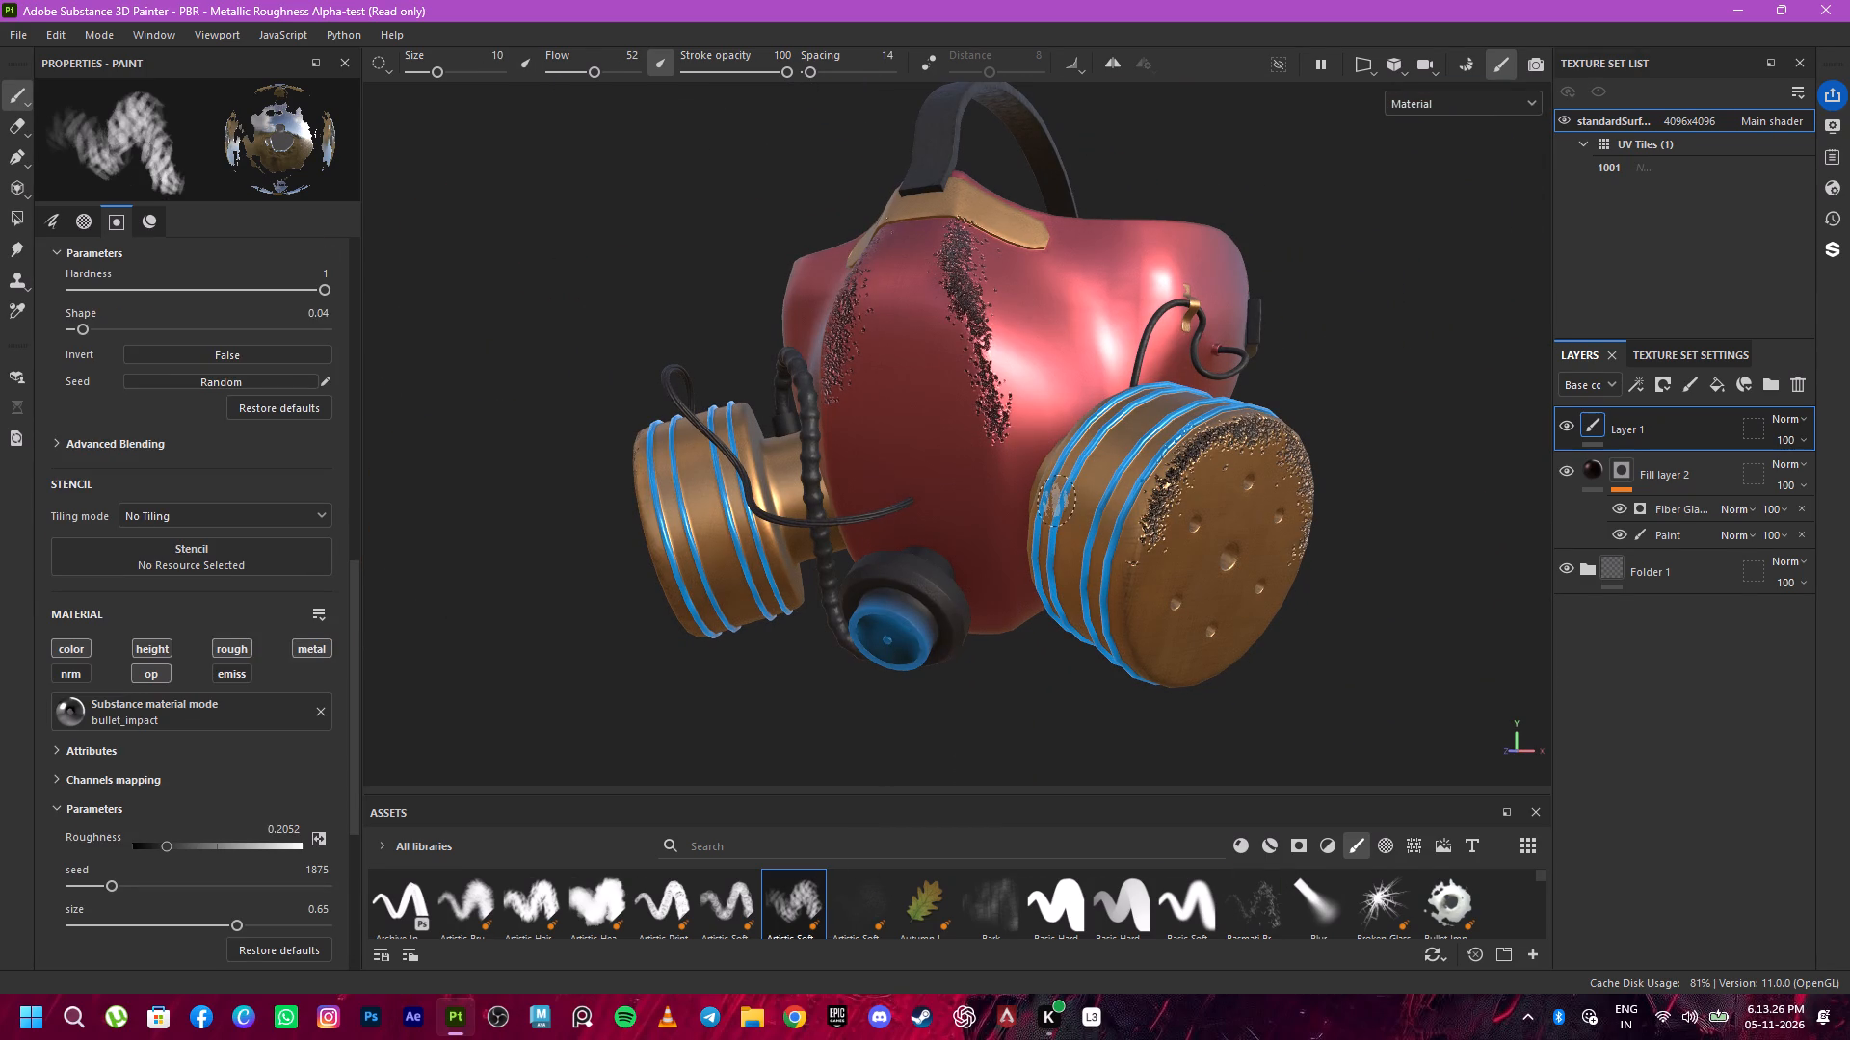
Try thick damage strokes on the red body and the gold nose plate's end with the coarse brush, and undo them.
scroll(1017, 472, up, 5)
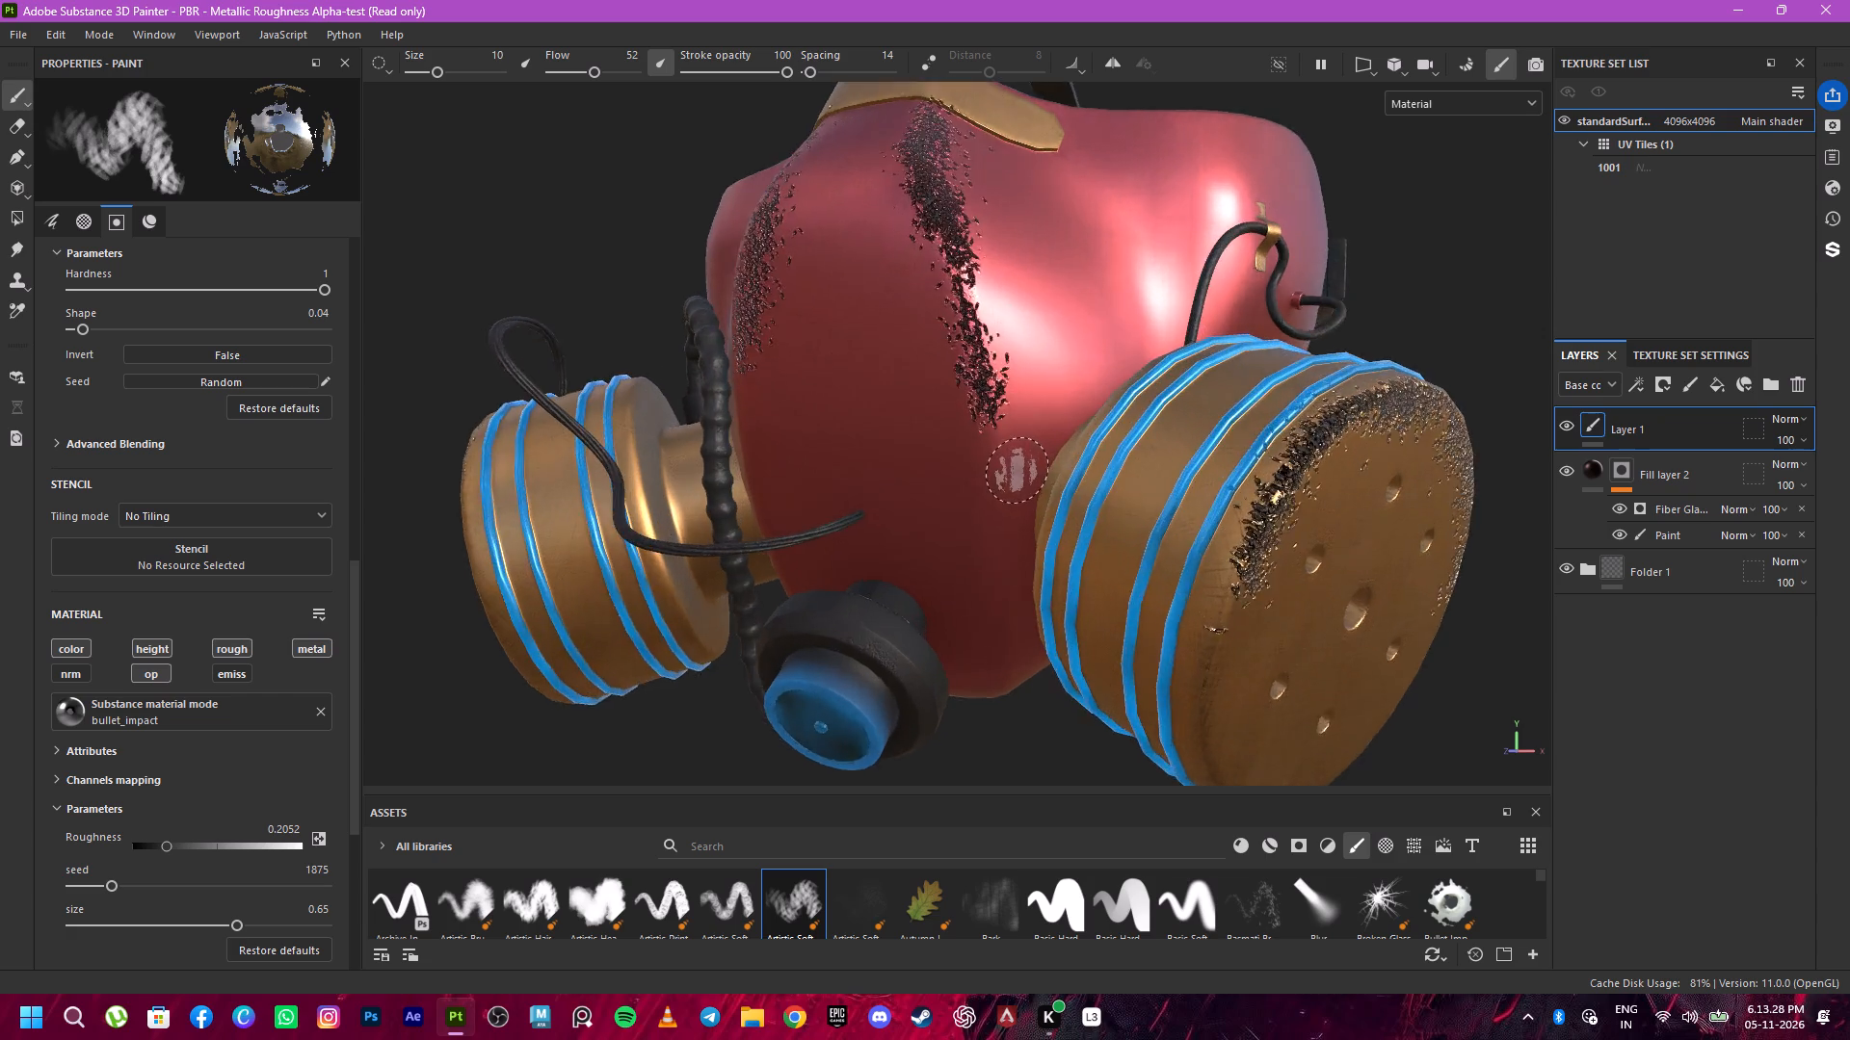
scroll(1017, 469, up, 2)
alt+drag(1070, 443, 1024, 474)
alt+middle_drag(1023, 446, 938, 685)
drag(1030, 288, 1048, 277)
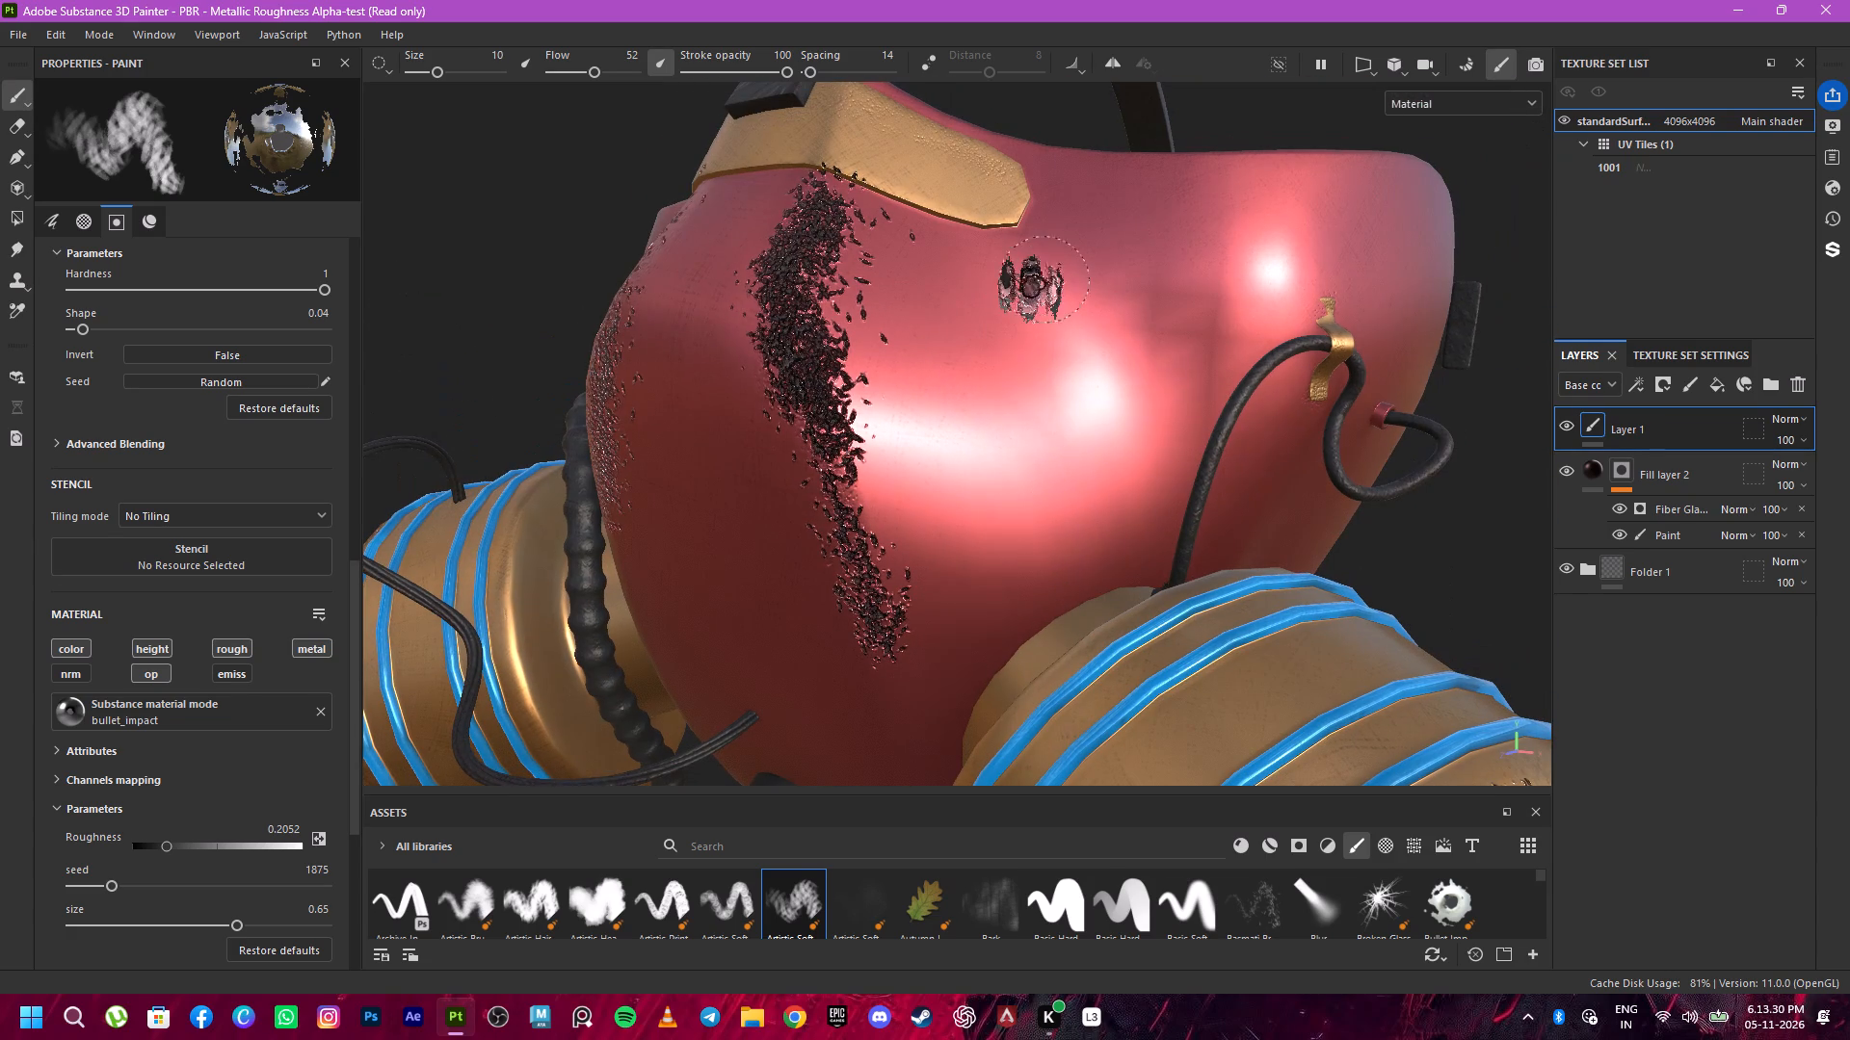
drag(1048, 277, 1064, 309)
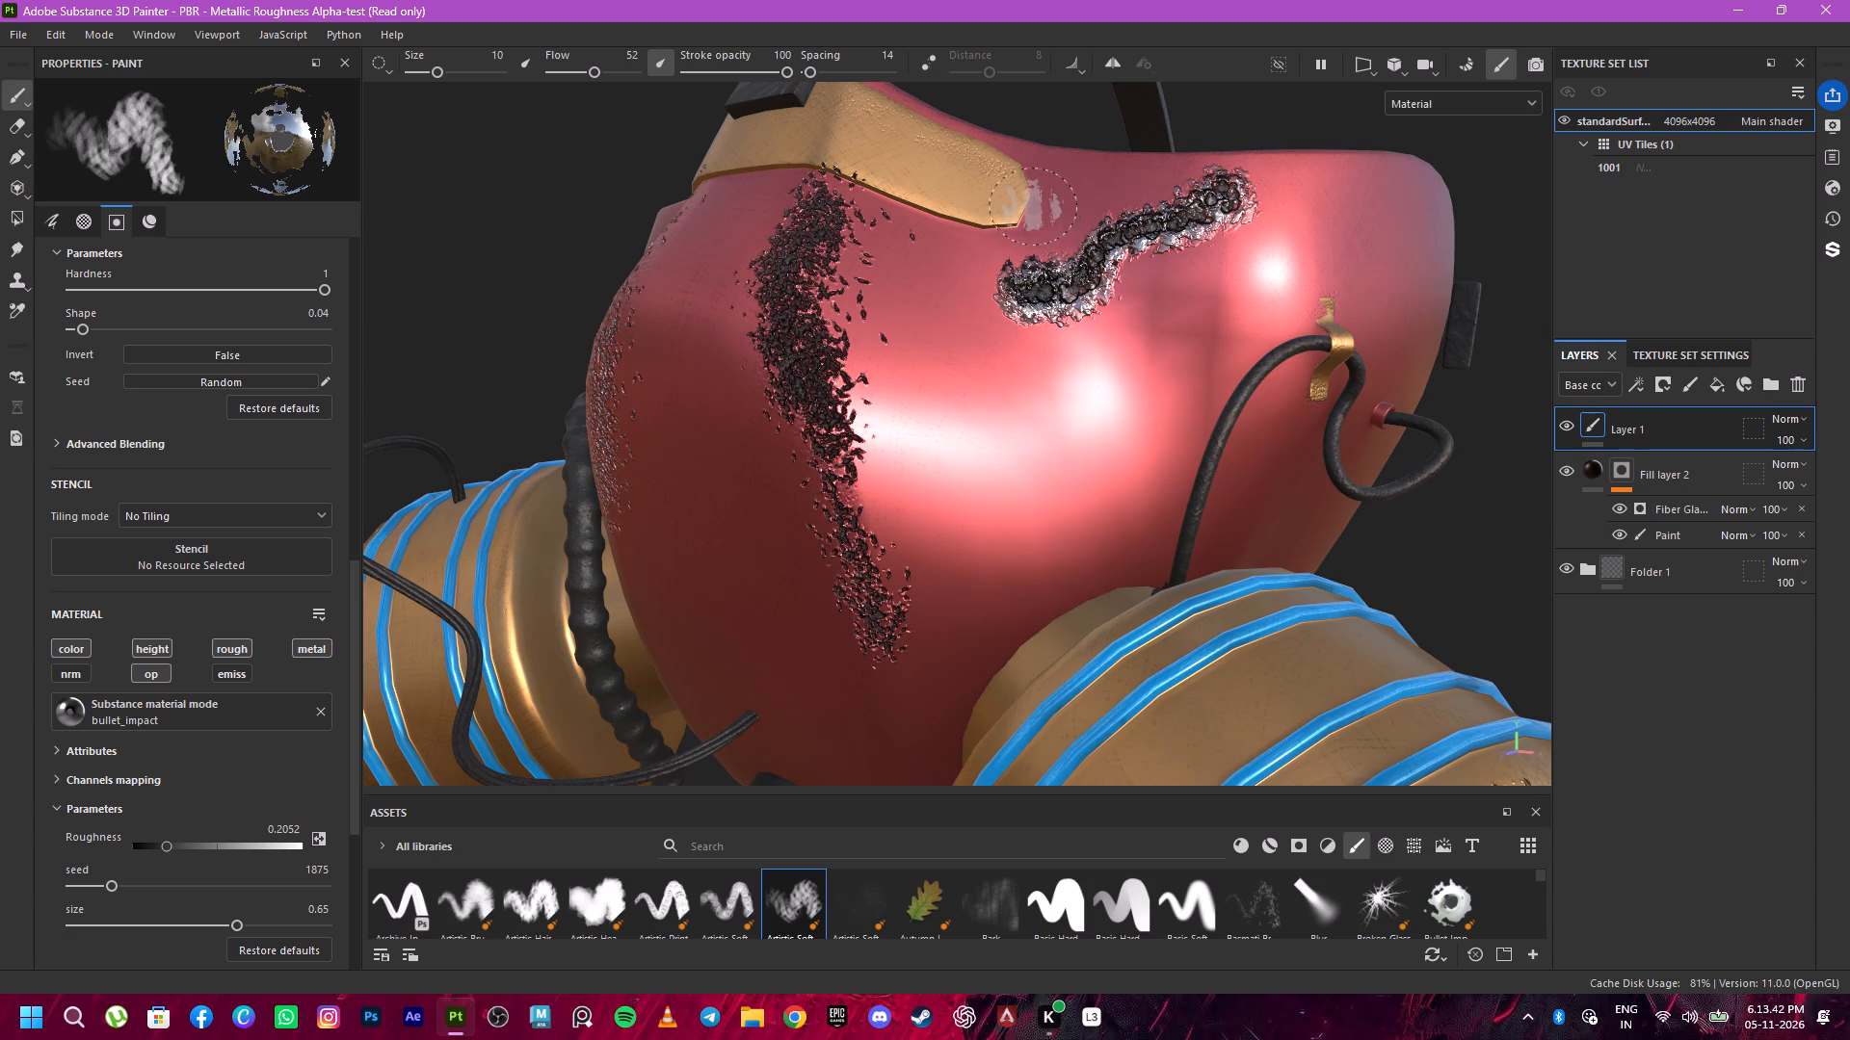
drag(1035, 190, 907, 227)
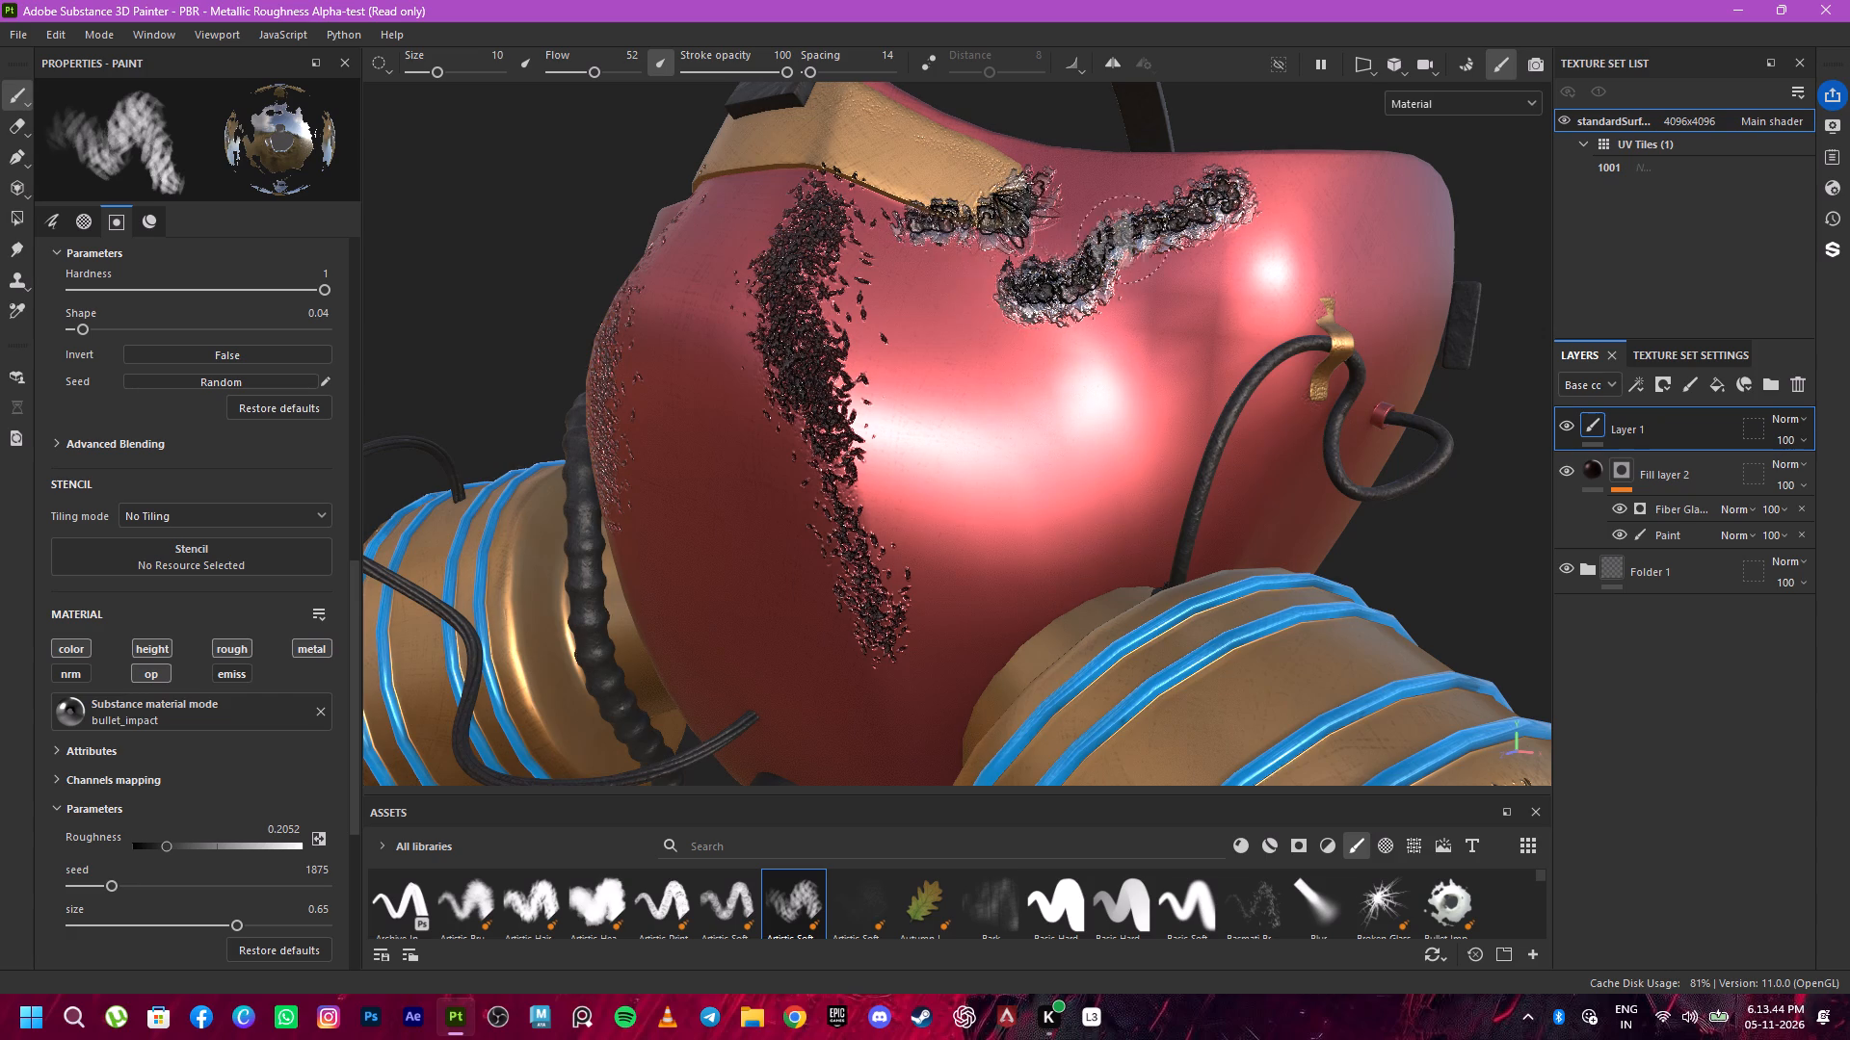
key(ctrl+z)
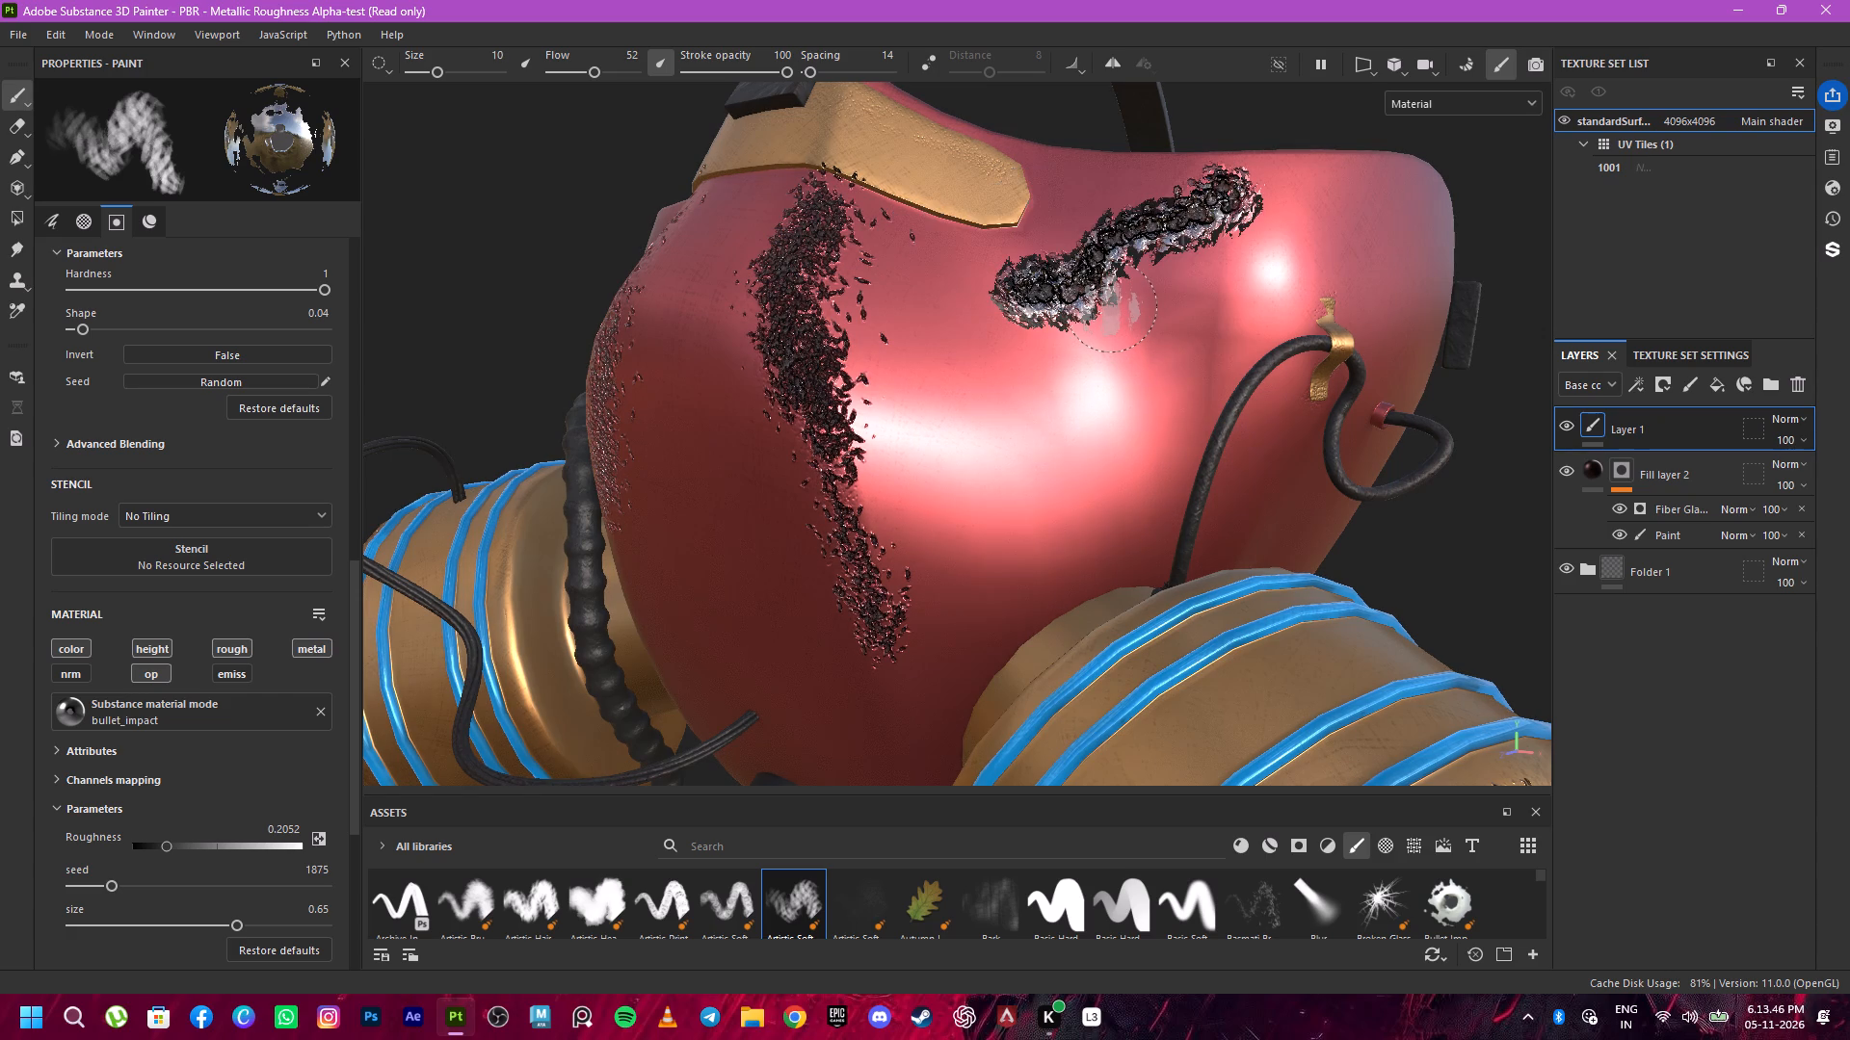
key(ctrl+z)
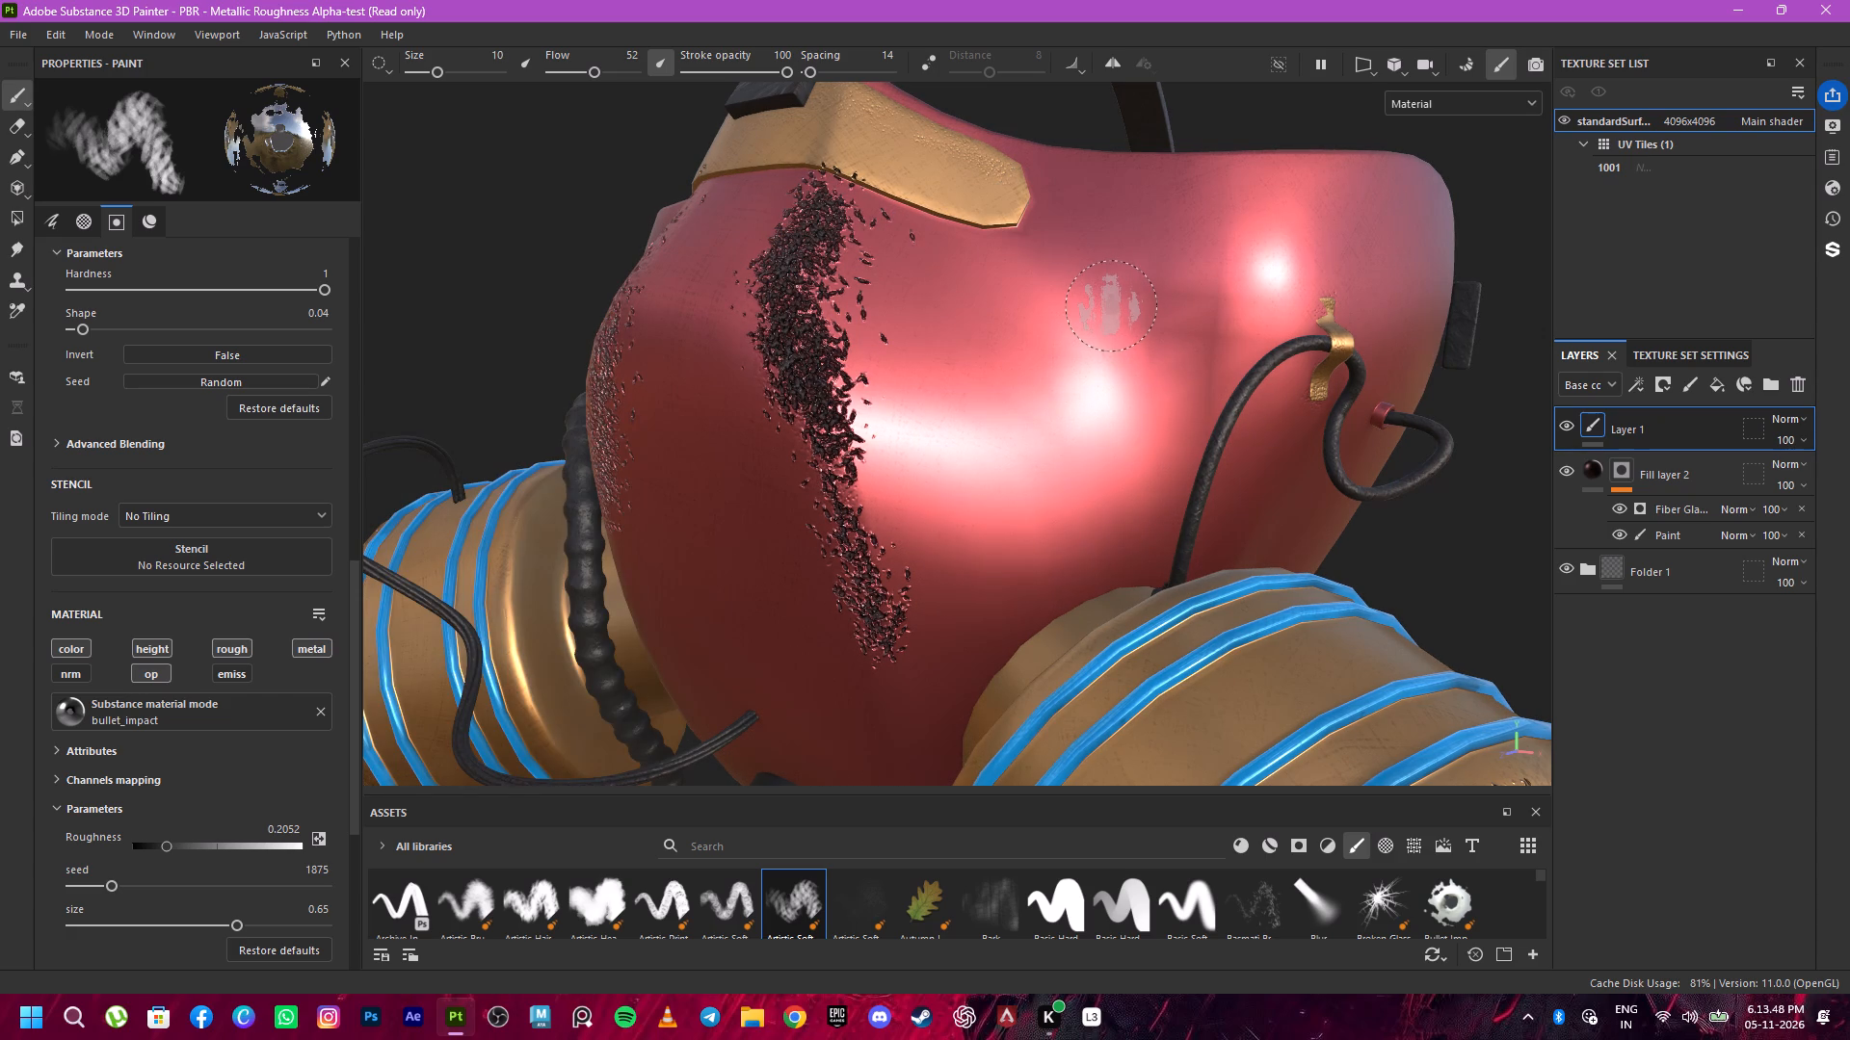
Switch to the fine-speckle Artistic Soft brush with size 15 and hardness 0.15.
click(858, 897)
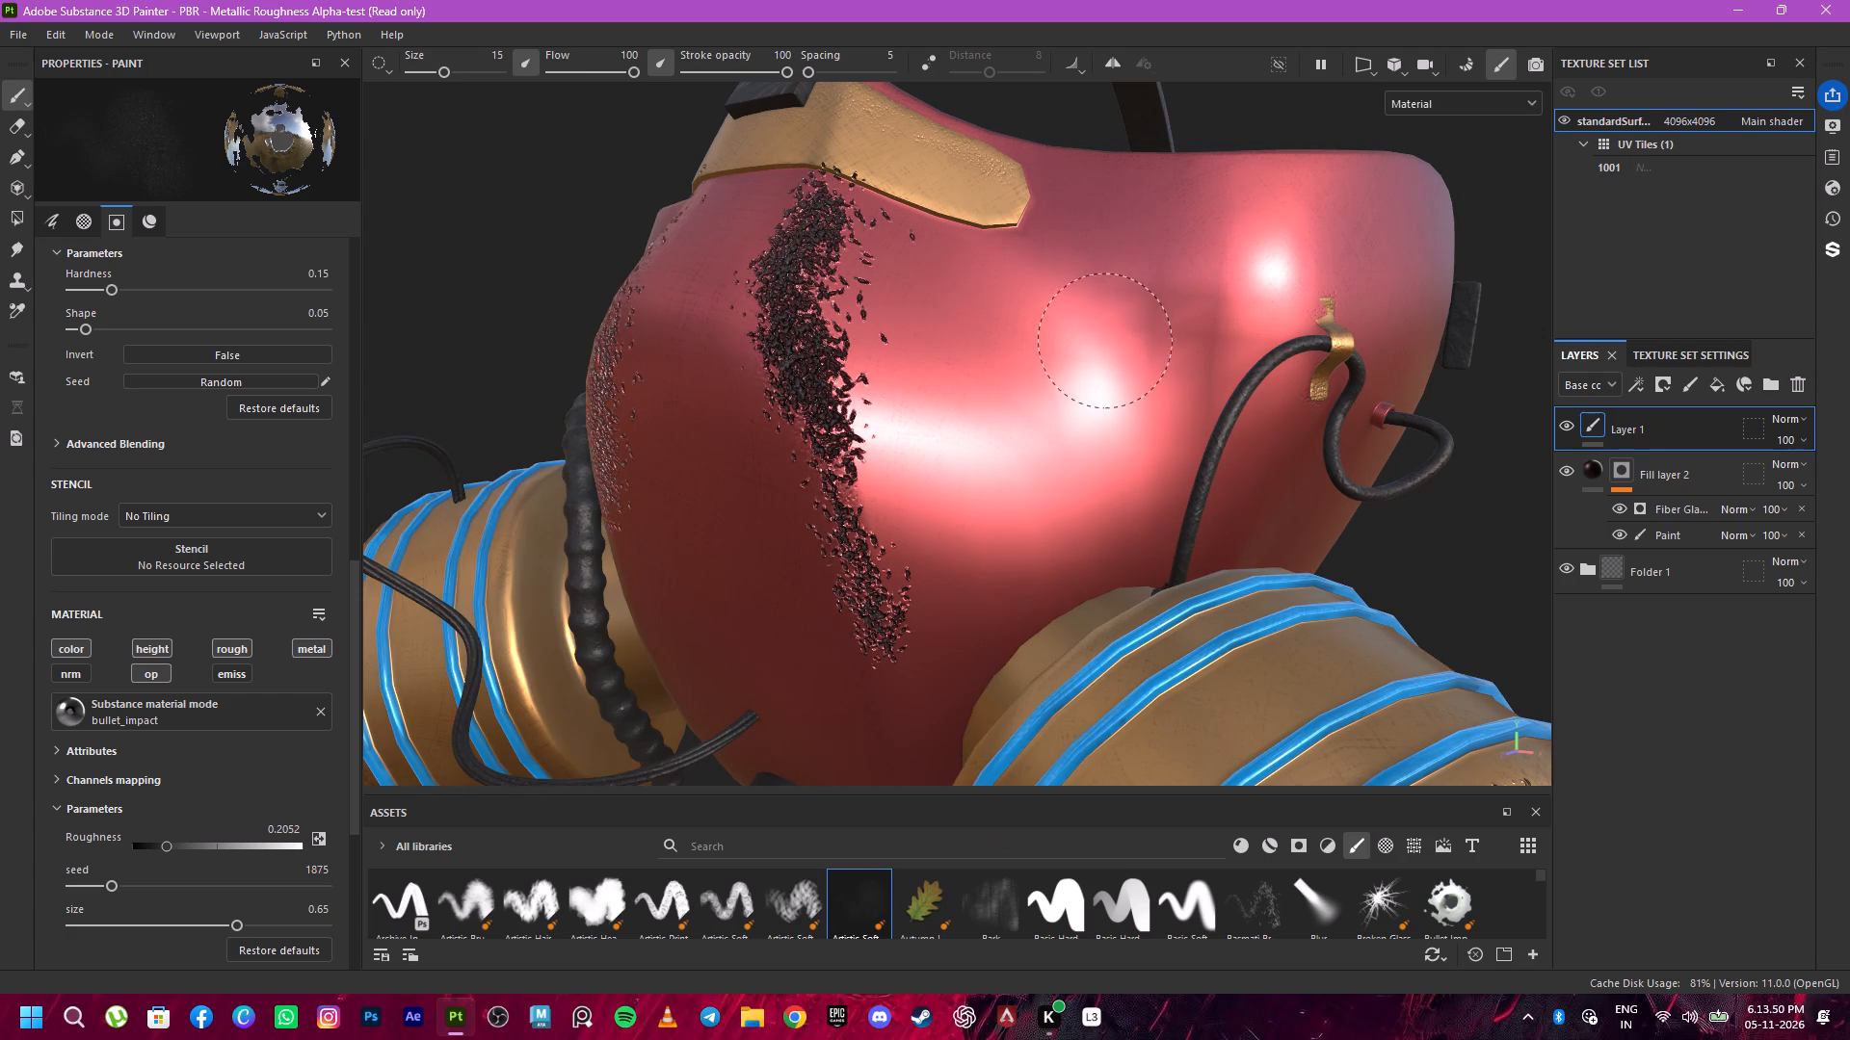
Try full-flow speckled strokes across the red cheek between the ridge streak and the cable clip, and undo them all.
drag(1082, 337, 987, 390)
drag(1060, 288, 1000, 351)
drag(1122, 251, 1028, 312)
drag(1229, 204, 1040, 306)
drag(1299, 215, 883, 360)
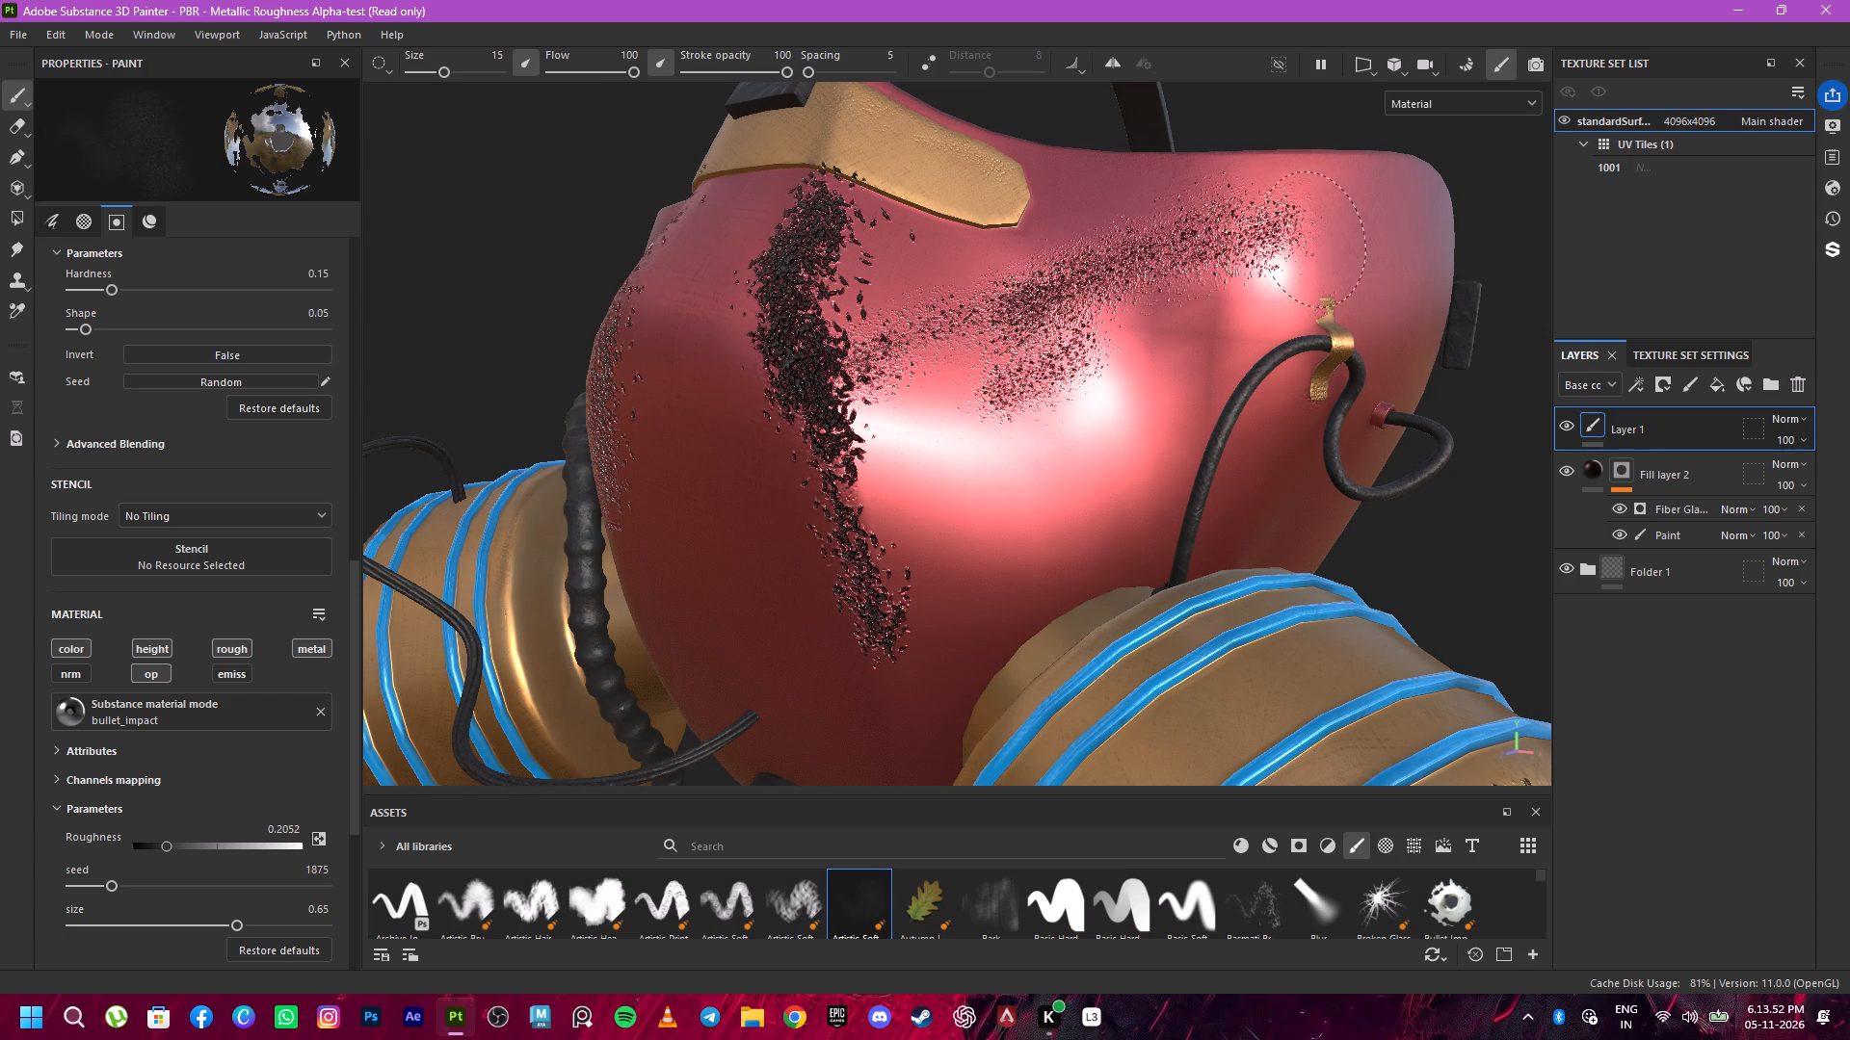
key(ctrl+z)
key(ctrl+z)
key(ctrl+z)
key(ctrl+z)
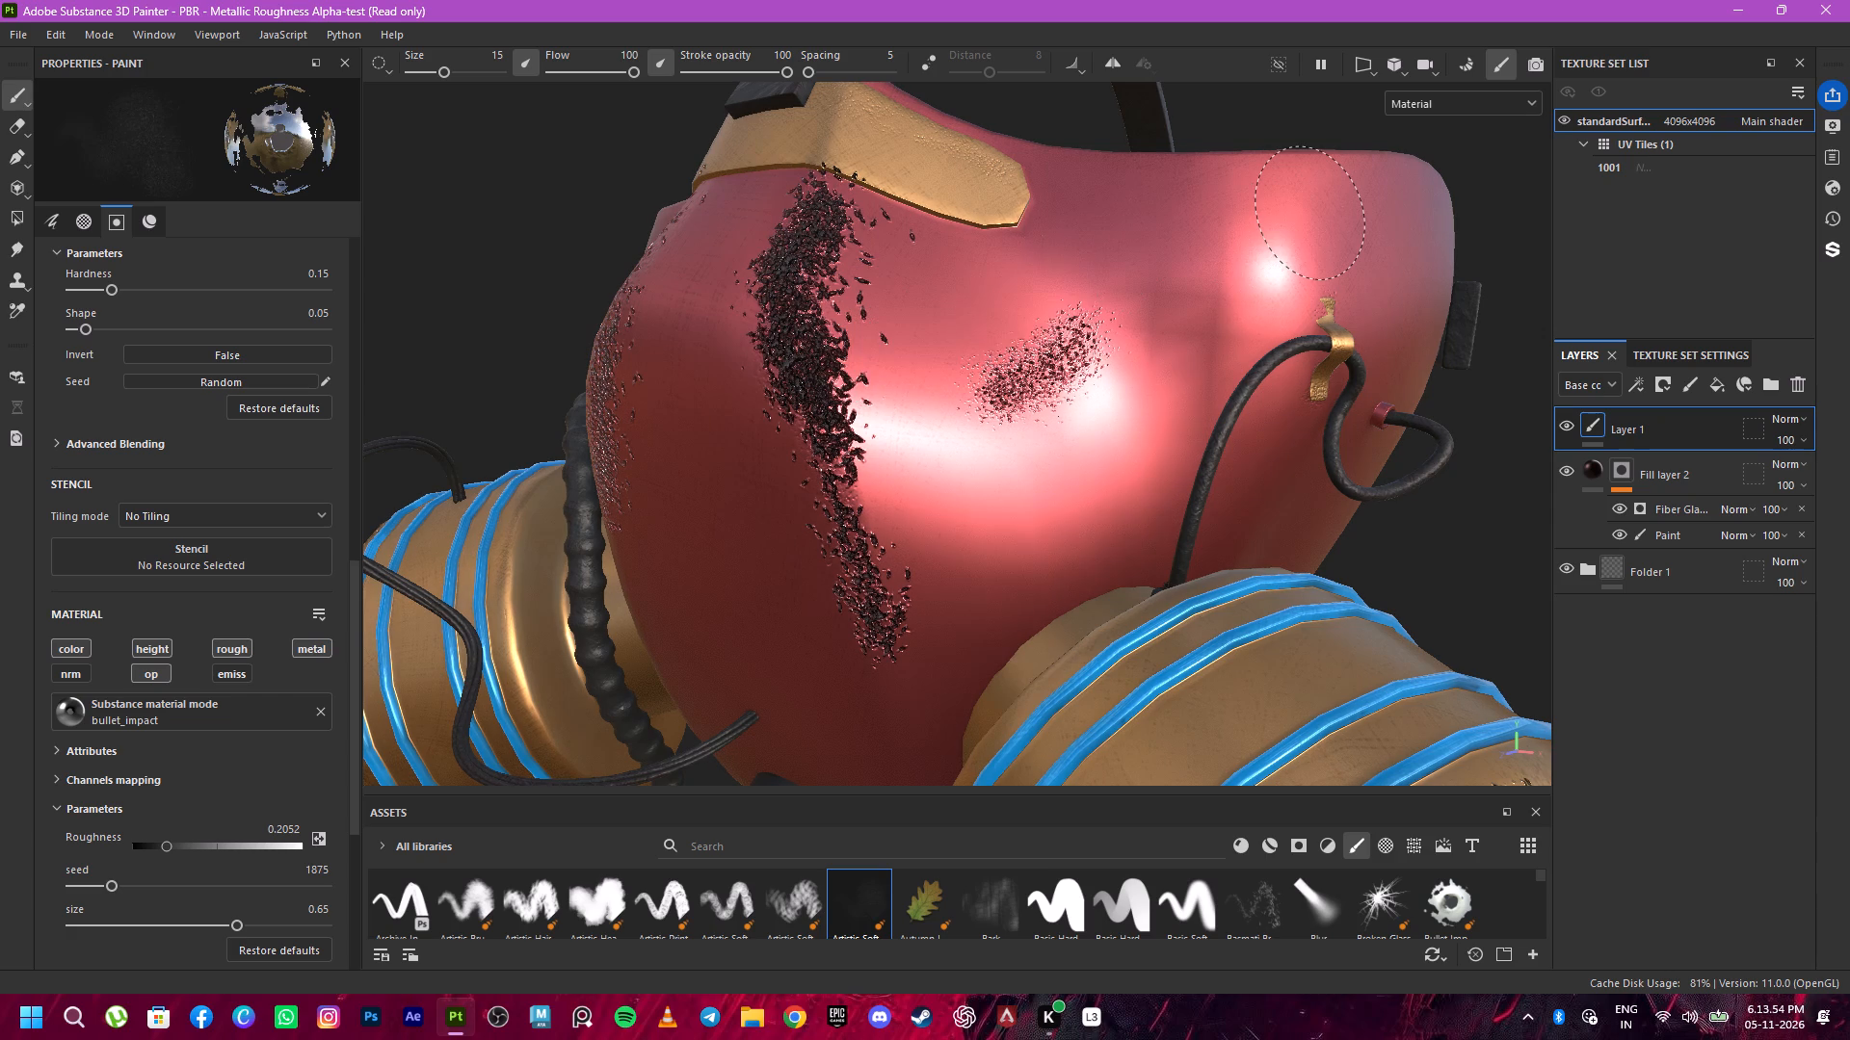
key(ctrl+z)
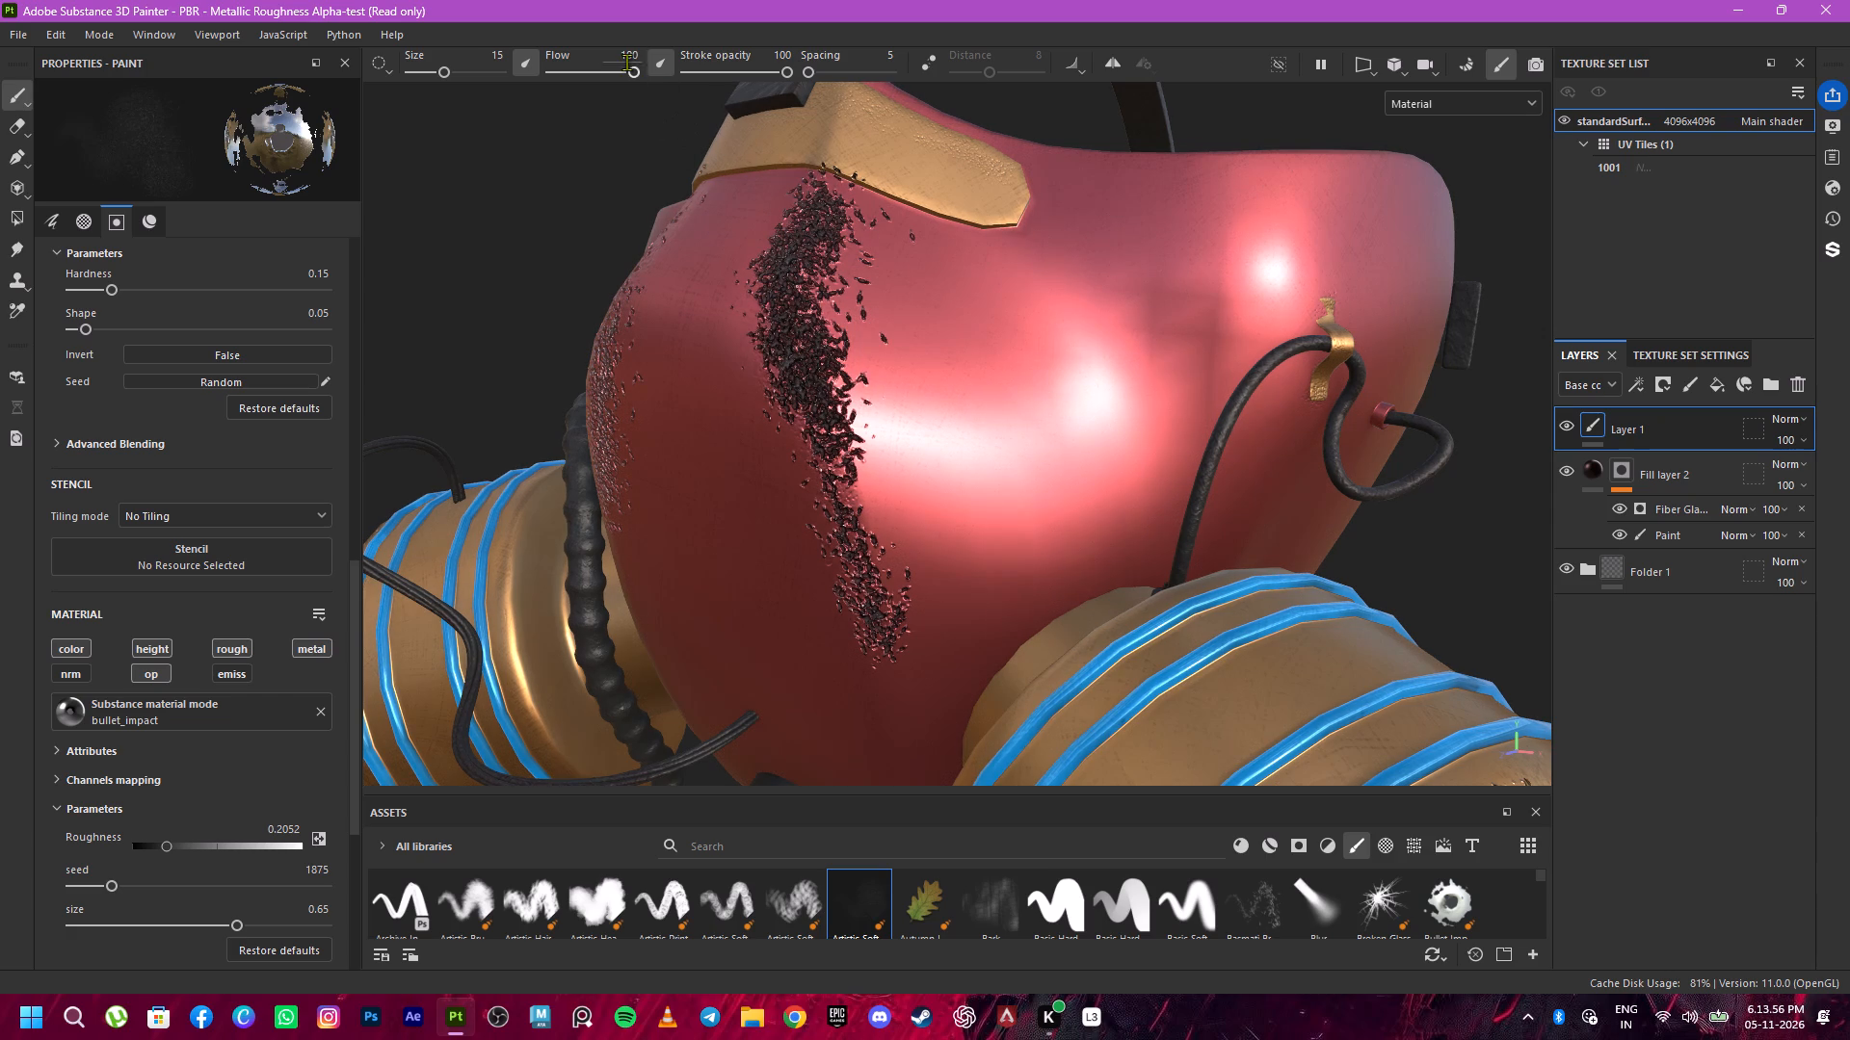
Set the brush flow to 8 and paint faint speckled wear on the red body near the middle of its upper edge.
drag(625, 68, 558, 84)
drag(1176, 223, 1125, 264)
drag(1176, 200, 1159, 236)
drag(1190, 193, 1195, 222)
drag(1211, 187, 1210, 198)
drag(1221, 175, 1226, 167)
drag(1228, 150, 1249, 178)
click(1246, 153)
drag(1249, 146, 1241, 175)
drag(1227, 155, 1196, 178)
drag(1200, 160, 1191, 182)
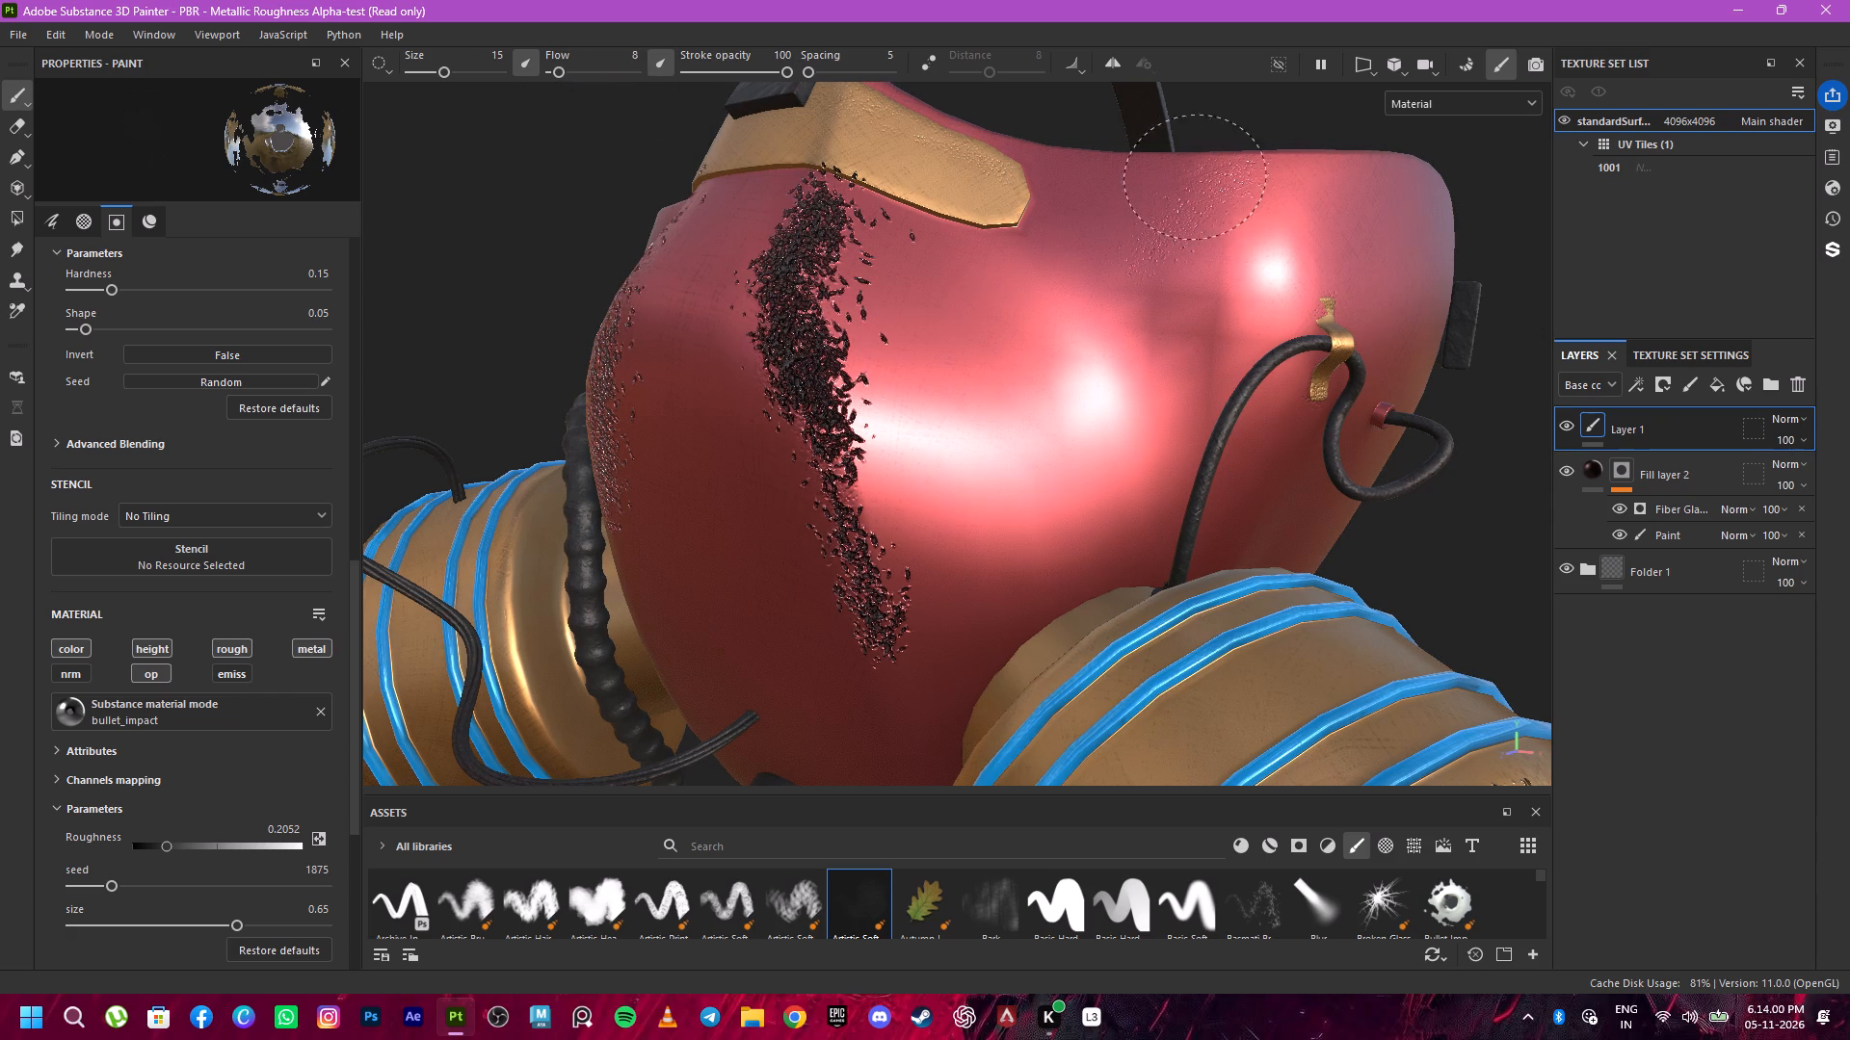
Extend the faint speckled wear along the red body's upper edge towards the gold nose plate.
drag(1191, 182, 1191, 169)
drag(1186, 163, 1173, 184)
drag(1187, 151, 1167, 186)
drag(1186, 156, 1159, 173)
drag(1176, 130, 1152, 151)
drag(1149, 140, 1127, 163)
drag(1138, 143, 1122, 180)
drag(1142, 152, 1120, 175)
drag(1123, 158, 1105, 166)
drag(1113, 140, 1092, 143)
click(1070, 146)
drag(1074, 127, 1133, 159)
Extend the faint wear along the red body's upper edge from its middle out to the strap-side corner.
drag(1225, 149, 1234, 178)
drag(1268, 164, 1327, 169)
drag(1368, 142, 1297, 186)
drag(1321, 140, 1380, 153)
drag(1373, 141, 1409, 150)
drag(1418, 127, 1420, 157)
drag(1449, 145, 1440, 158)
drag(1432, 161, 1449, 160)
drag(1450, 160, 1430, 176)
drag(1360, 188, 1390, 157)
drag(1402, 180, 1437, 174)
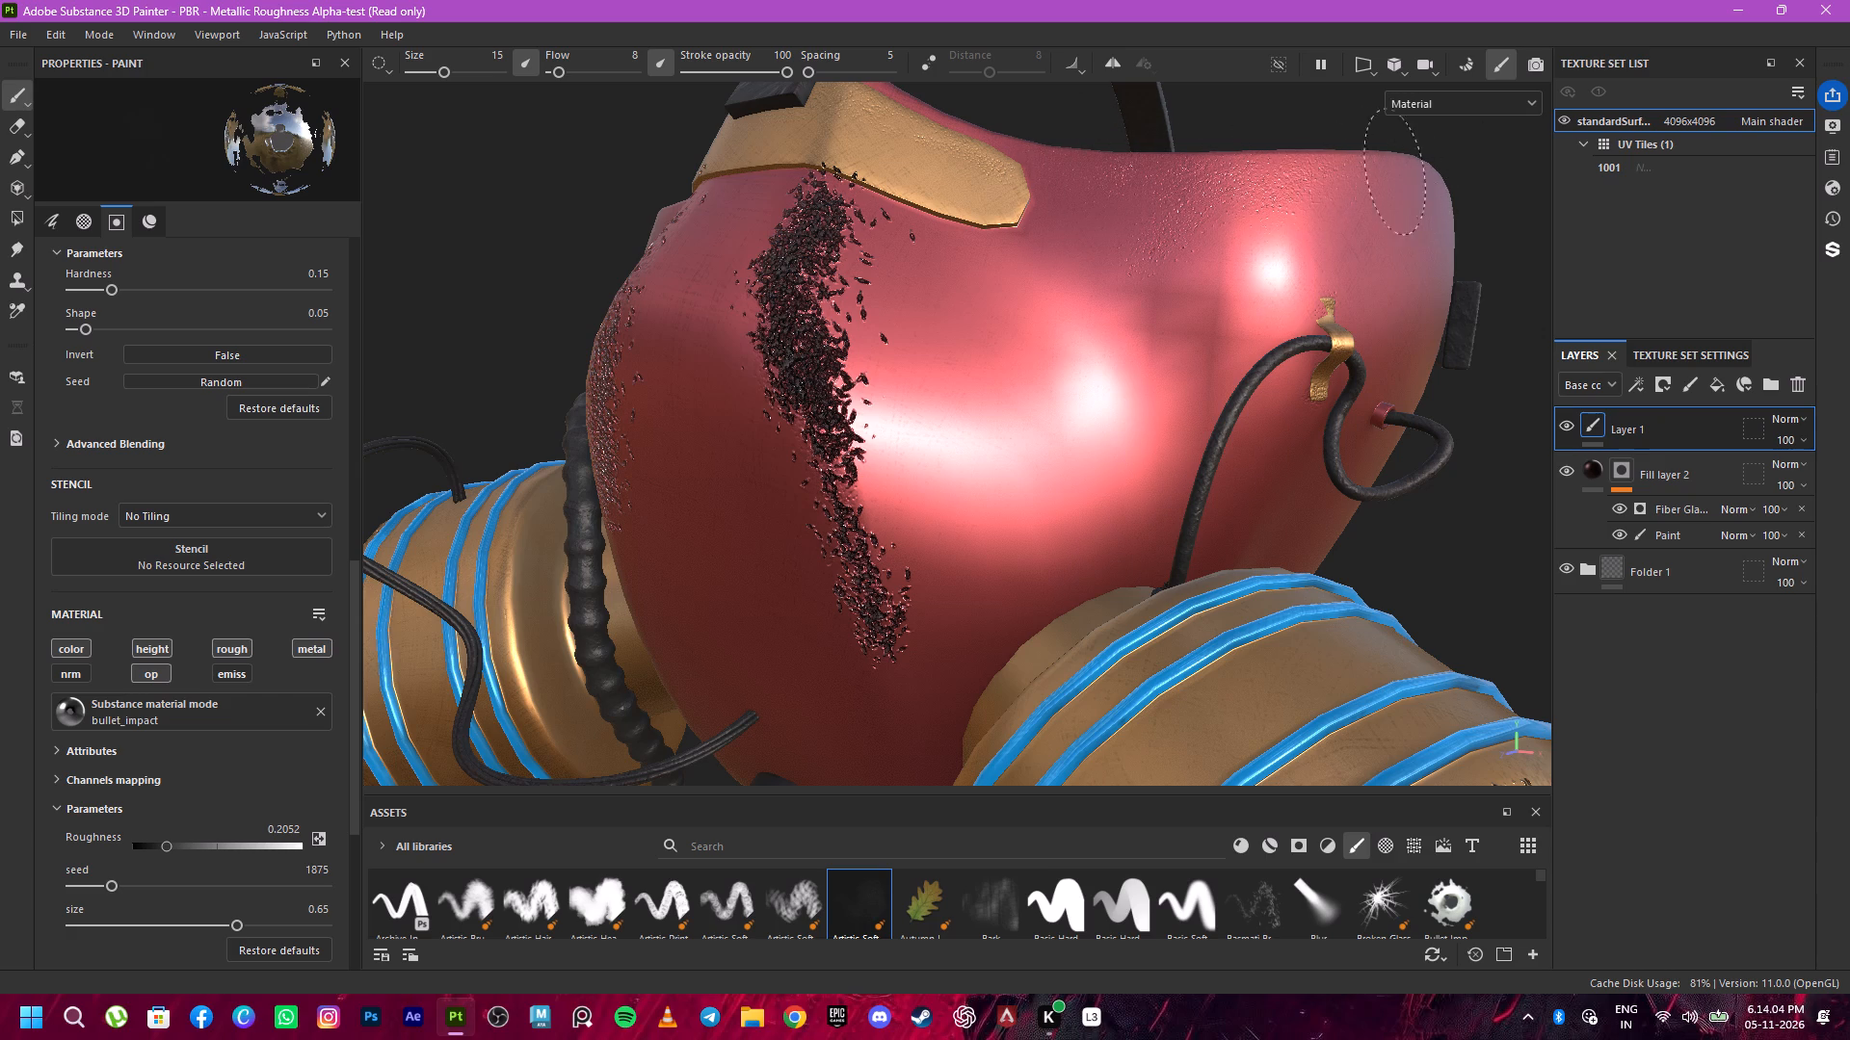
Paint faint speckled wear around the strap-side corner and down the red body's side edge to the strap mount.
drag(1362, 188, 1435, 173)
drag(1426, 178, 1430, 189)
drag(1427, 195, 1432, 204)
drag(1446, 196, 1447, 216)
drag(1452, 202, 1448, 222)
drag(1441, 242, 1450, 249)
drag(1445, 261, 1448, 250)
click(1443, 267)
drag(1440, 266, 1433, 290)
drag(1435, 283, 1435, 300)
drag(1429, 174, 1350, 237)
drag(1409, 169, 1394, 223)
drag(1432, 186, 1419, 221)
drag(1430, 205, 1420, 258)
drag(1431, 240, 1414, 322)
drag(1430, 285, 1433, 307)
Paint a band of faint wear below the red body's upper edge, from under the gold nose plate towards the cable clip.
drag(939, 276, 944, 315)
drag(972, 240, 992, 286)
drag(1009, 247, 1029, 289)
drag(1045, 232, 1057, 258)
drag(1065, 221, 1089, 242)
drag(1090, 198, 1139, 213)
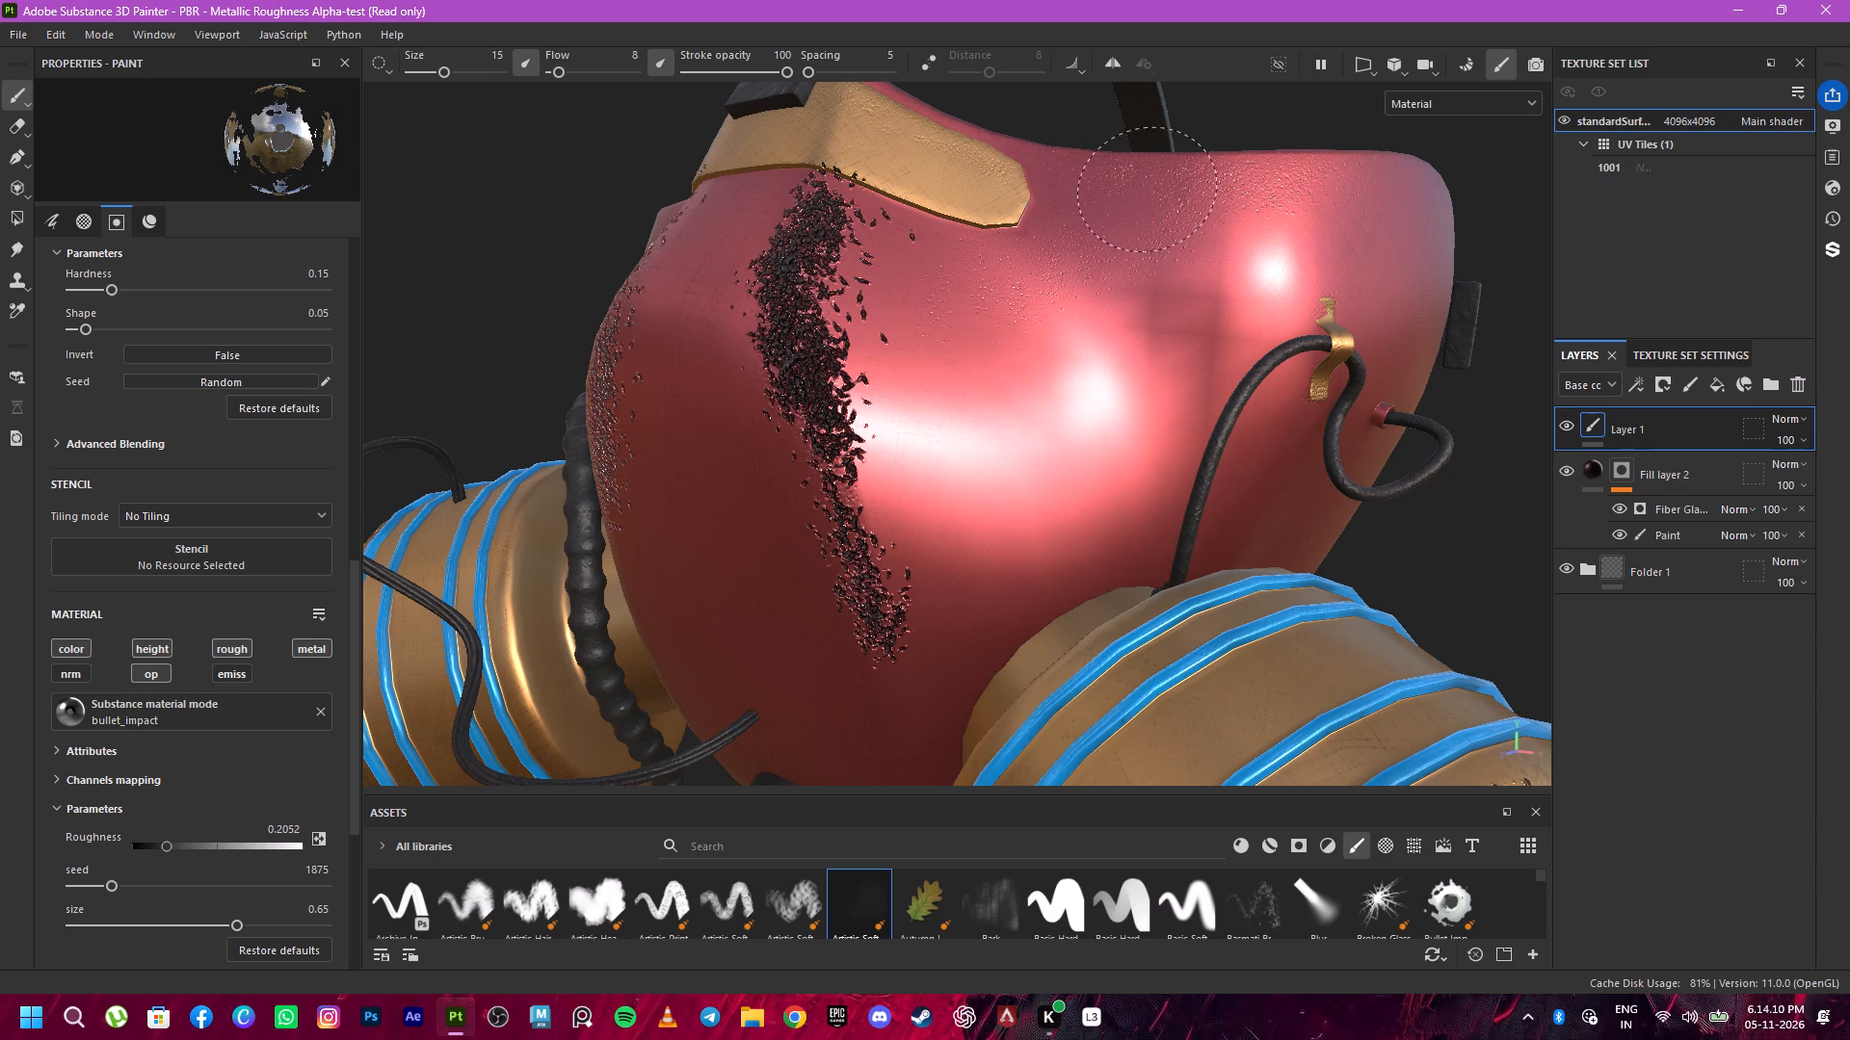
drag(1166, 160, 1191, 247)
drag(1203, 185, 1209, 245)
drag(1229, 198, 1260, 214)
drag(1300, 194, 1296, 216)
drag(1297, 205, 1286, 244)
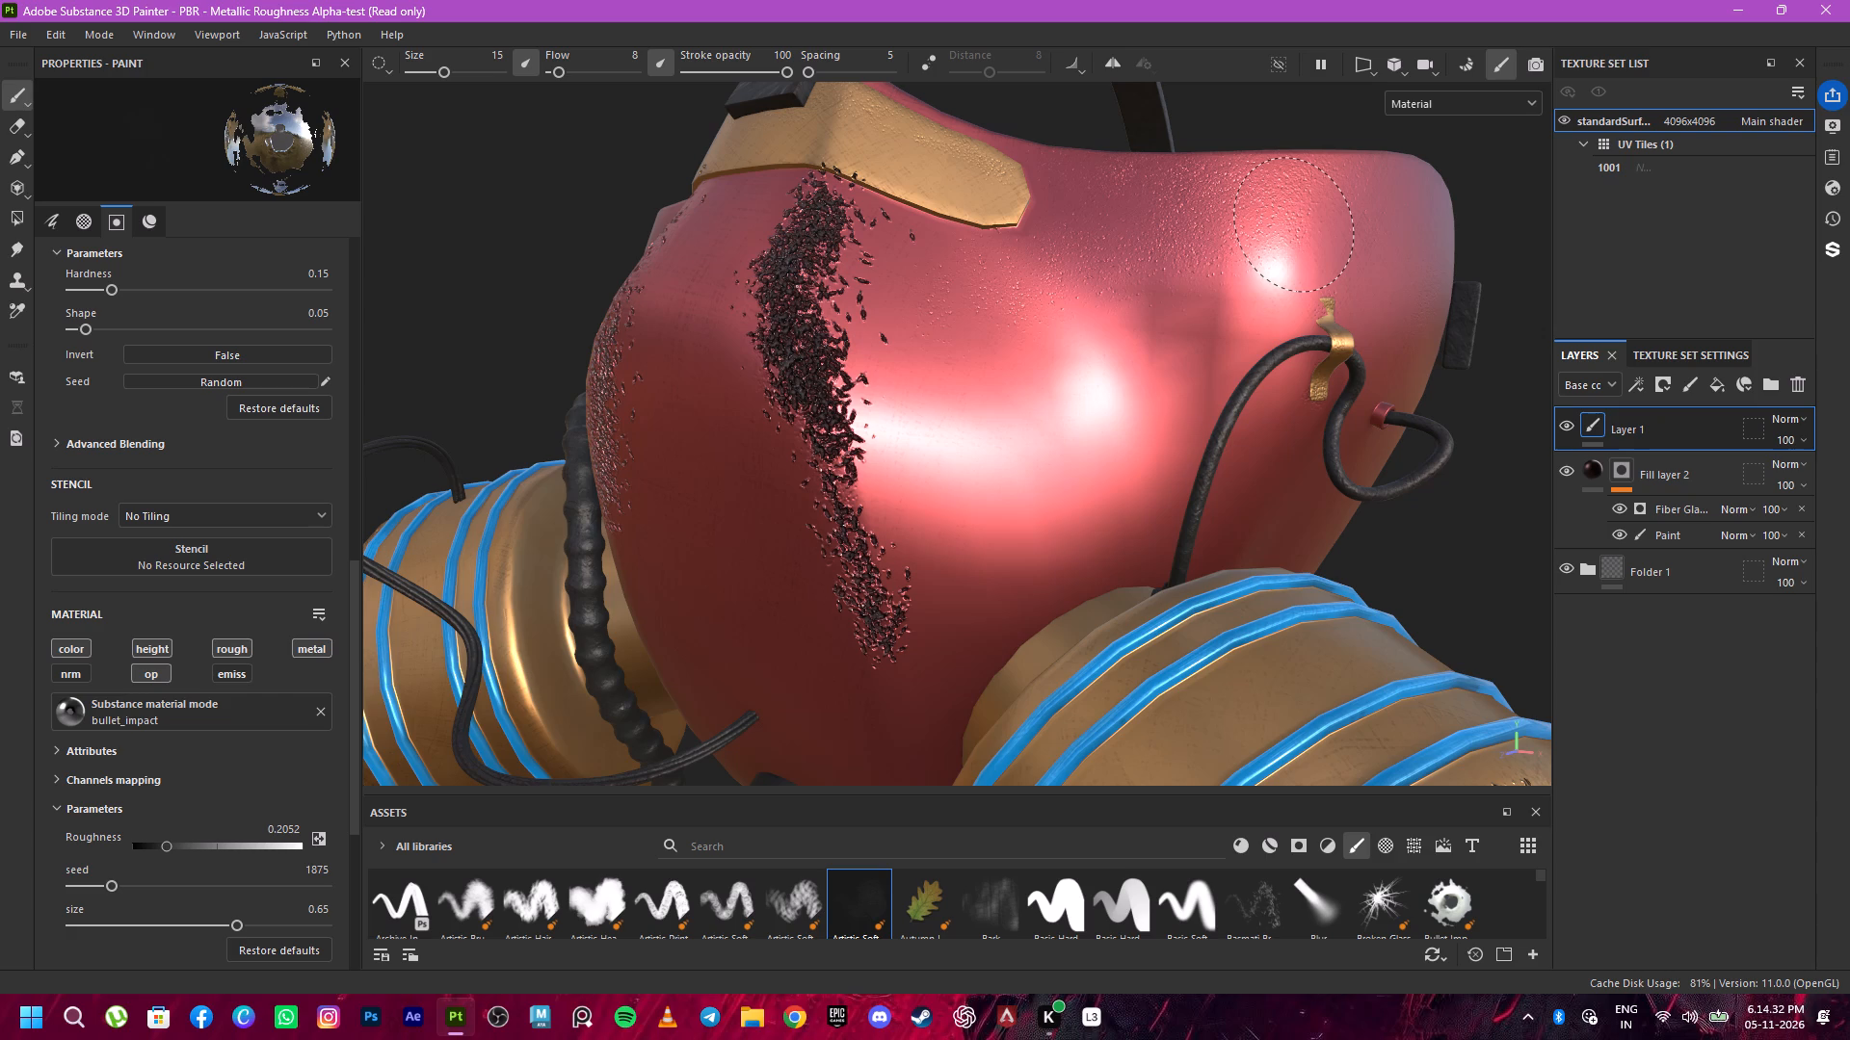
Build up the faint wear around the pointed end of the gold nose plate.
drag(1019, 214, 1025, 195)
drag(1041, 156, 1041, 181)
drag(1045, 157, 1029, 205)
drag(1033, 175, 1028, 188)
drag(1028, 175, 1030, 202)
drag(1041, 185, 1043, 212)
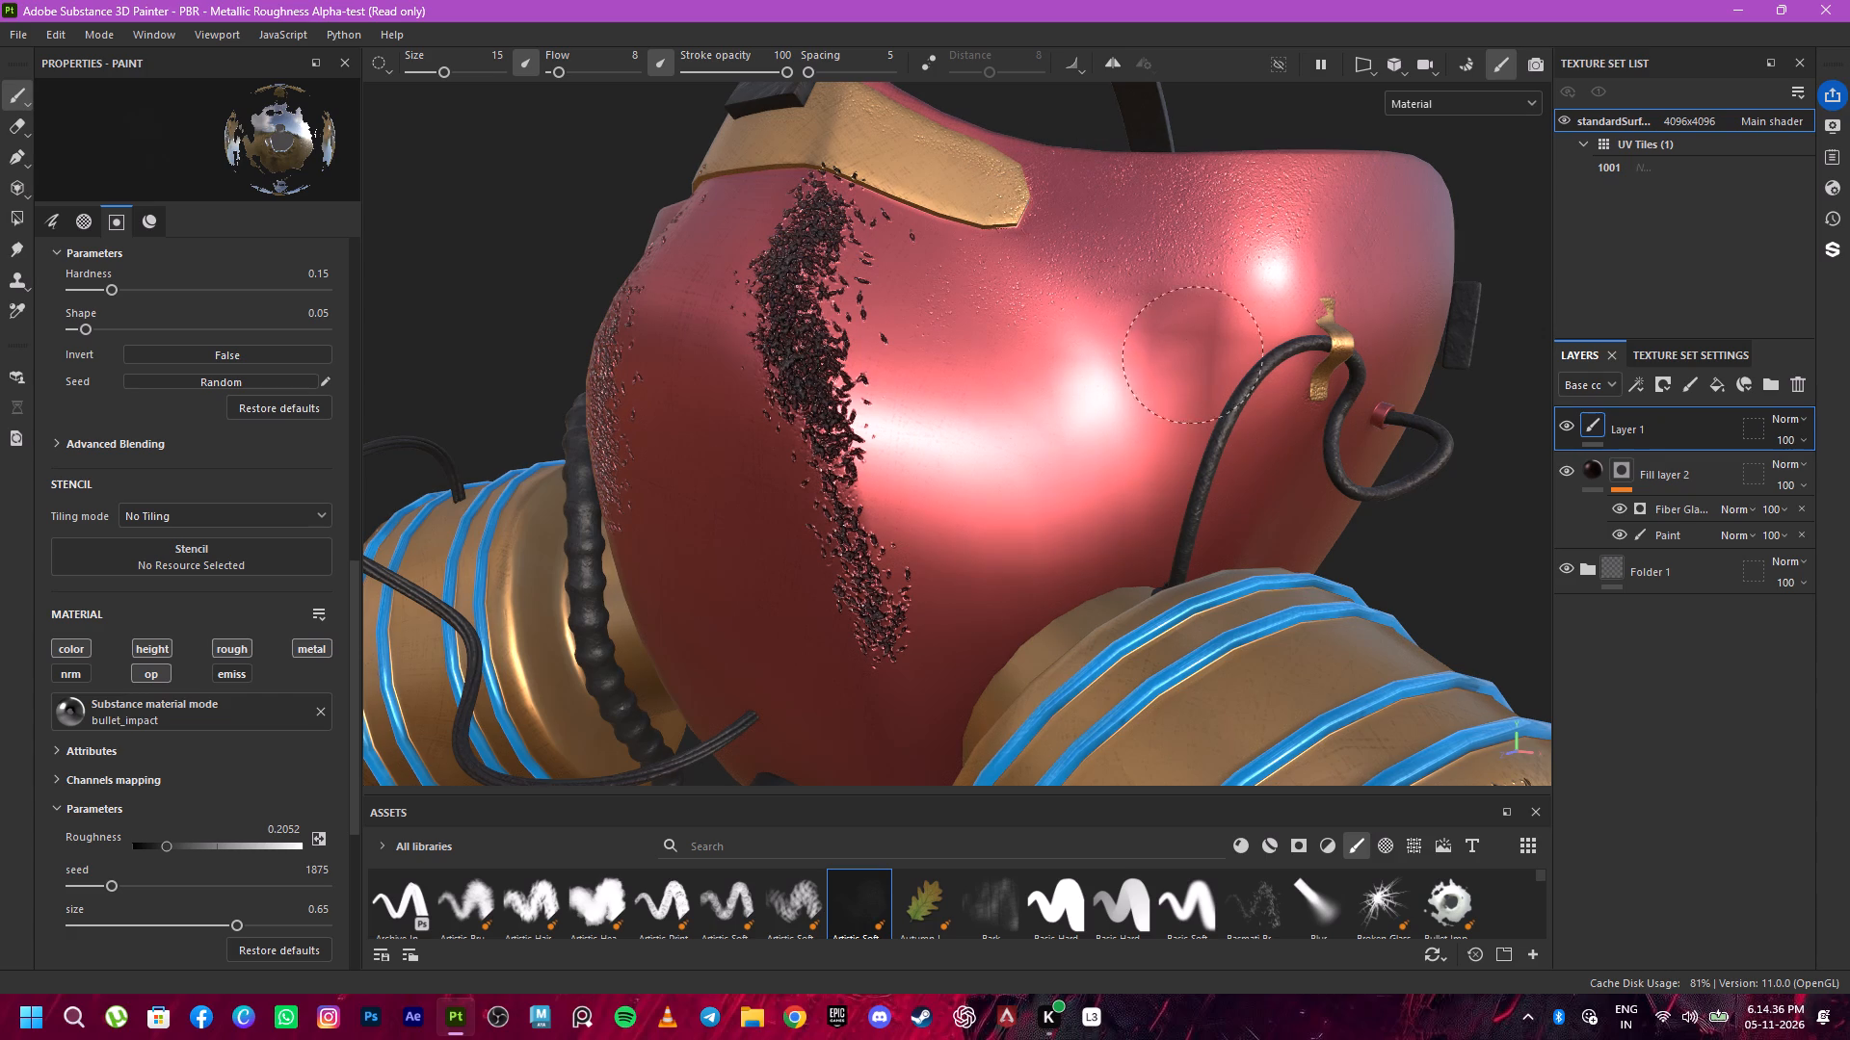
Paint faint speckled wear above the gold cable clip and across to the red body's strap-side edge.
drag(1319, 268, 1279, 273)
drag(1320, 246, 1313, 261)
drag(1346, 238, 1348, 252)
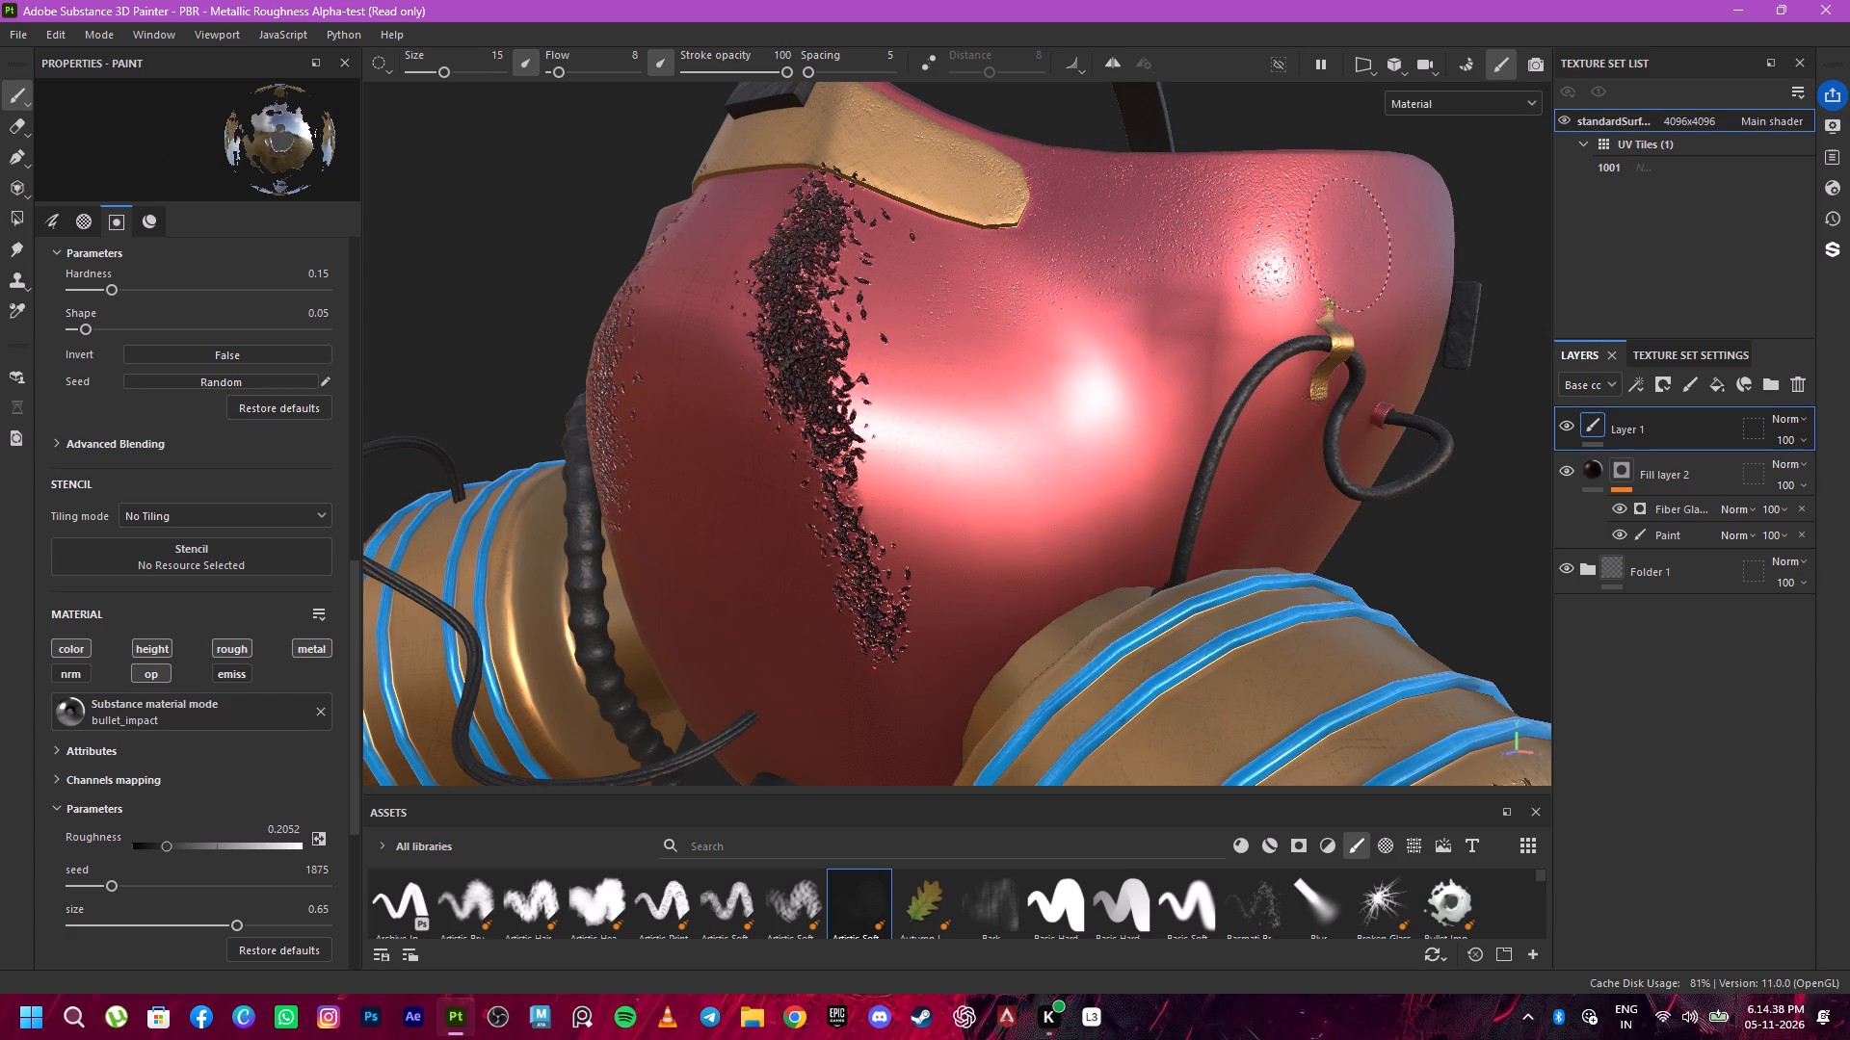
drag(1356, 224, 1378, 266)
drag(1298, 247, 1336, 295)
drag(1326, 247, 1341, 279)
drag(1338, 220, 1336, 263)
drag(1344, 220, 1370, 273)
drag(1396, 231, 1395, 275)
drag(1408, 218, 1416, 269)
drag(1429, 214, 1438, 277)
drag(1454, 255, 1452, 290)
drag(1463, 252, 1449, 294)
Add faint speckled wear along the gold nose plate's lower edge, beside the top of the dark ridge streak.
drag(1054, 251, 929, 219)
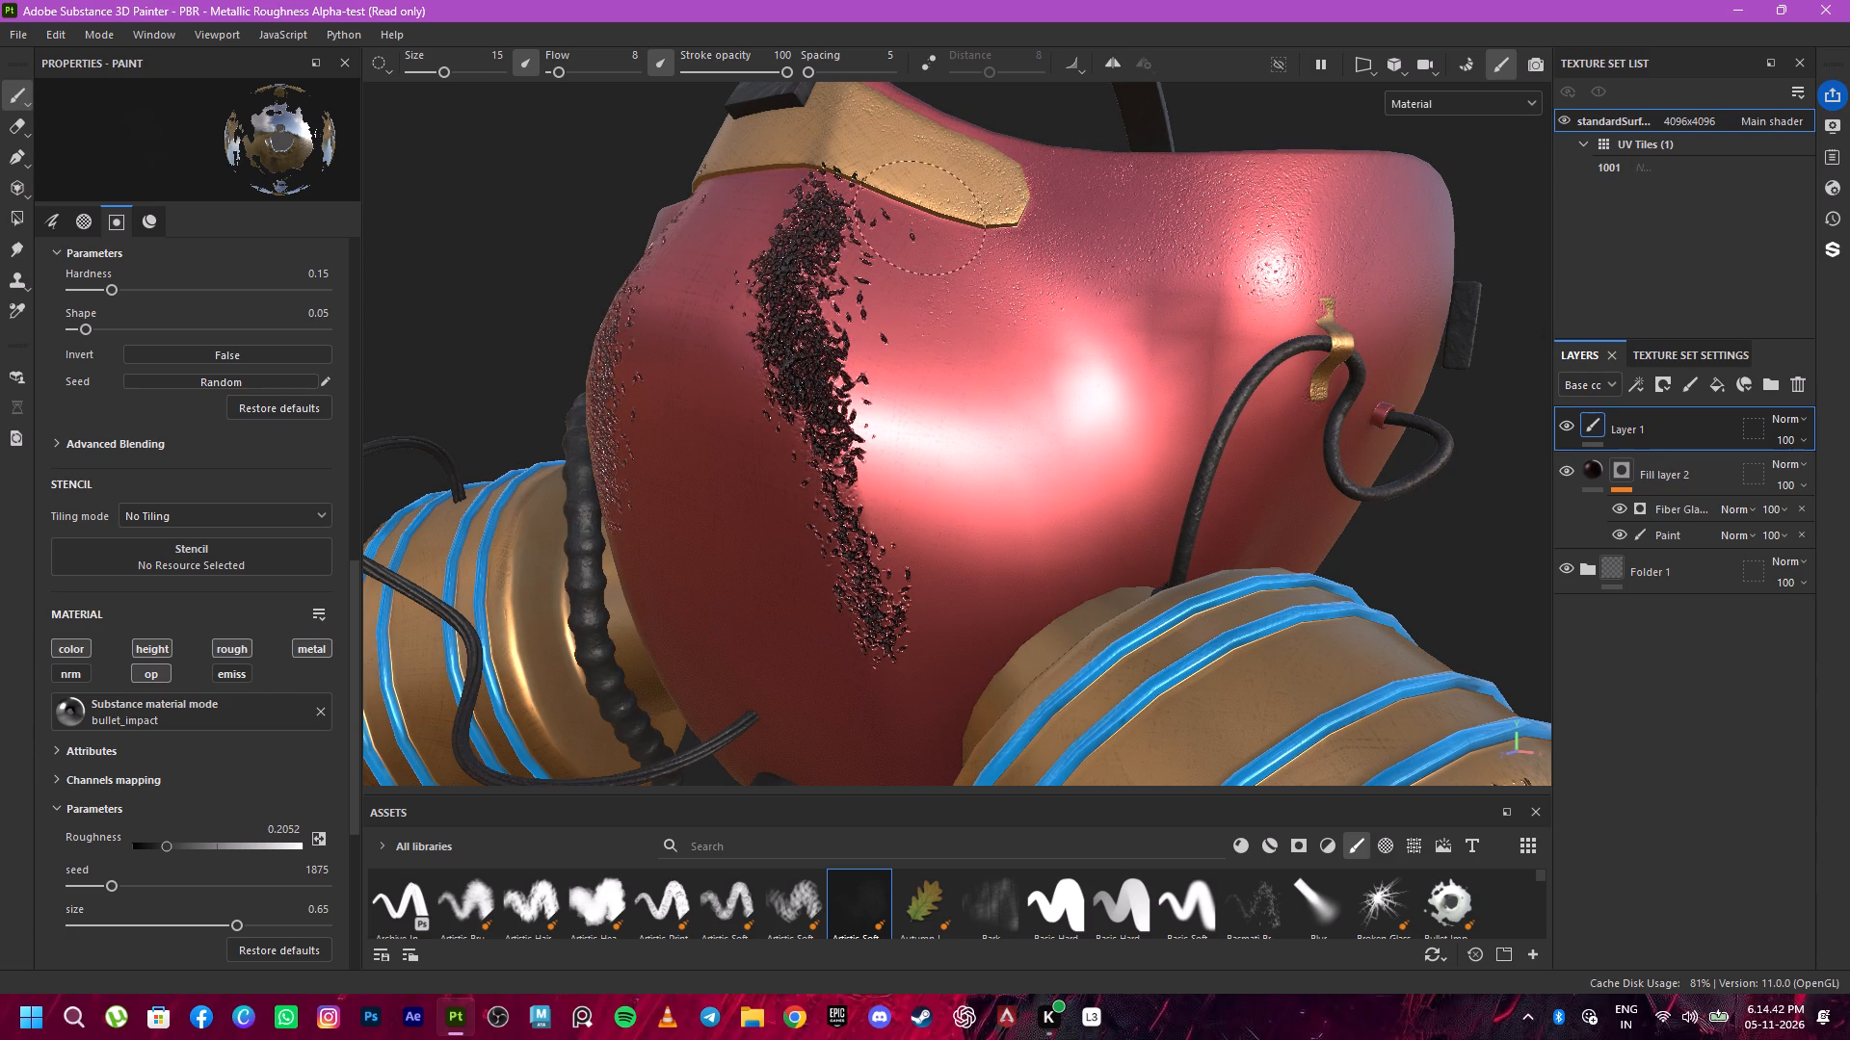
drag(922, 221, 921, 231)
click(889, 233)
click(884, 221)
drag(890, 206, 883, 195)
drag(863, 165, 900, 222)
drag(896, 212, 953, 240)
drag(902, 208, 974, 221)
Strengthen the faint wear with long strokes from the gold nose plate along the upper edge to the strap-side corner.
drag(891, 219, 1043, 176)
drag(1010, 177, 1278, 199)
drag(1364, 188, 1447, 256)
drag(1445, 216, 1446, 221)
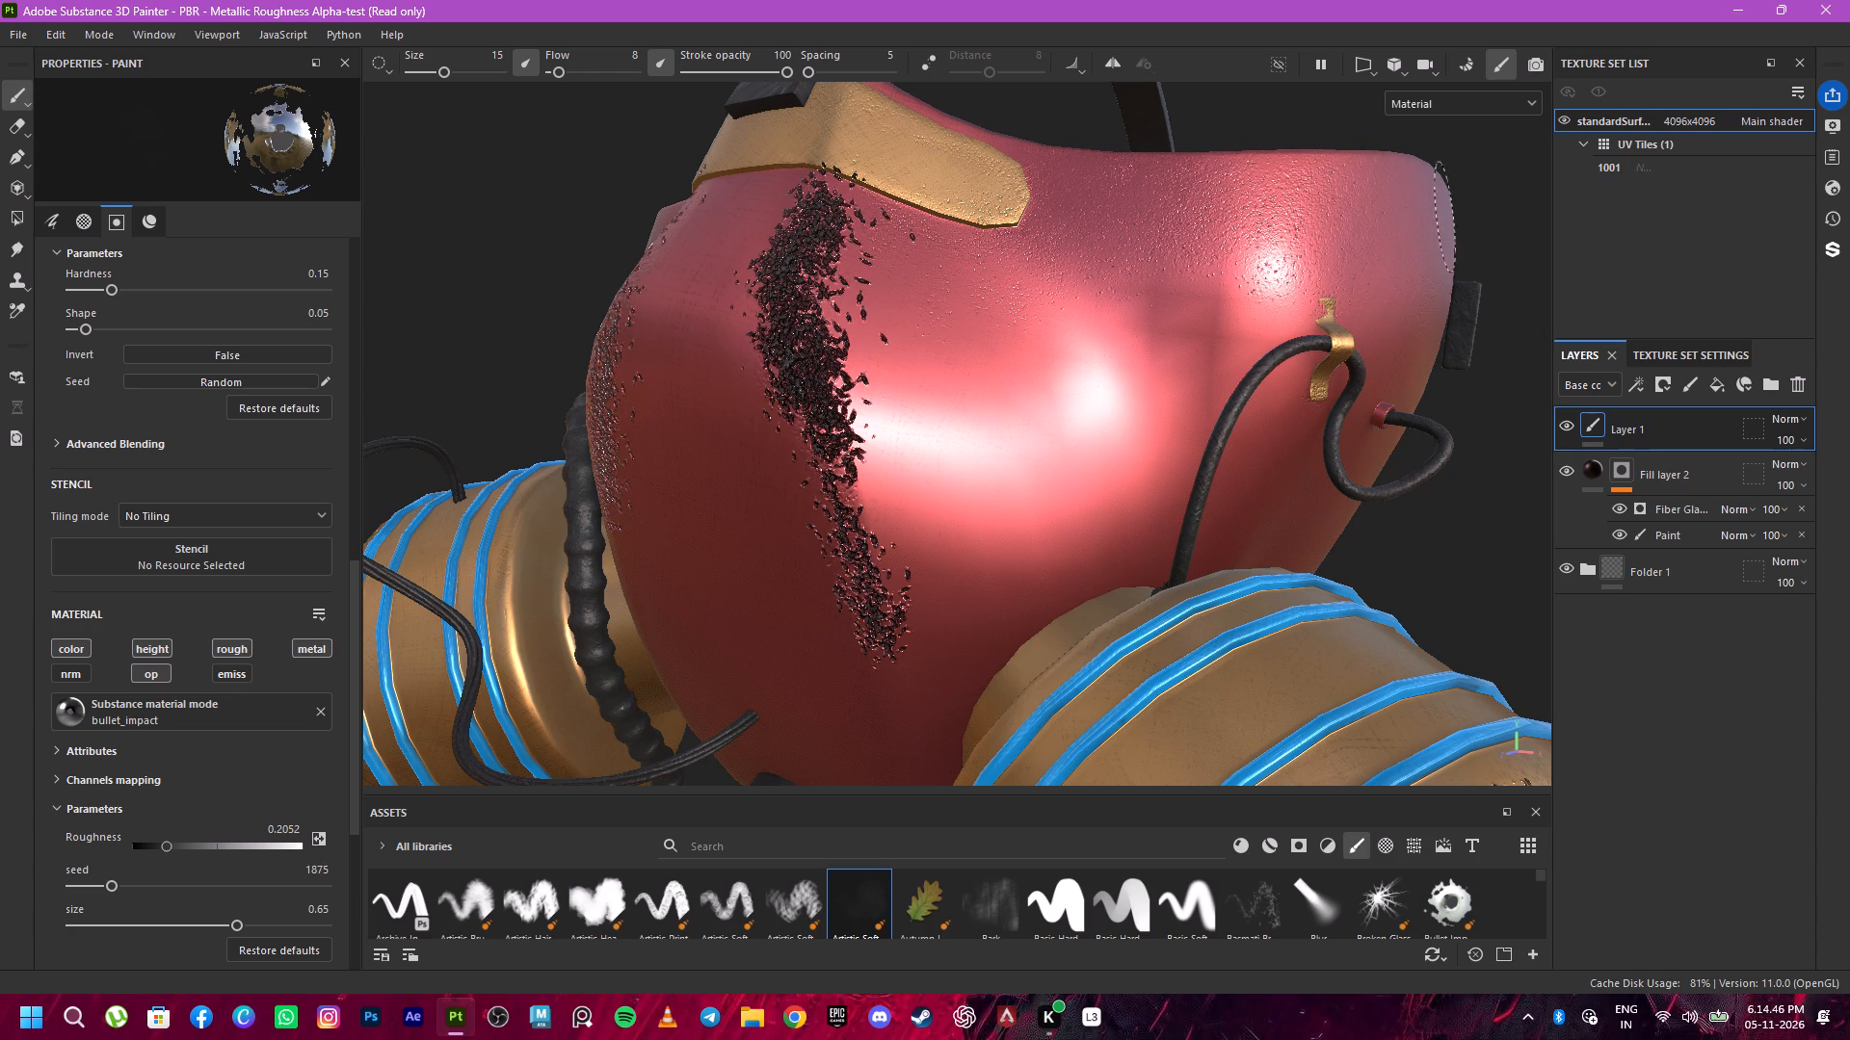
drag(1446, 221, 1437, 261)
Paint faint speckled wear on the upper red body between the dark ridge streak and the gold cable clip.
scroll(1428, 290, down, 5)
scroll(1299, 529, up, 5)
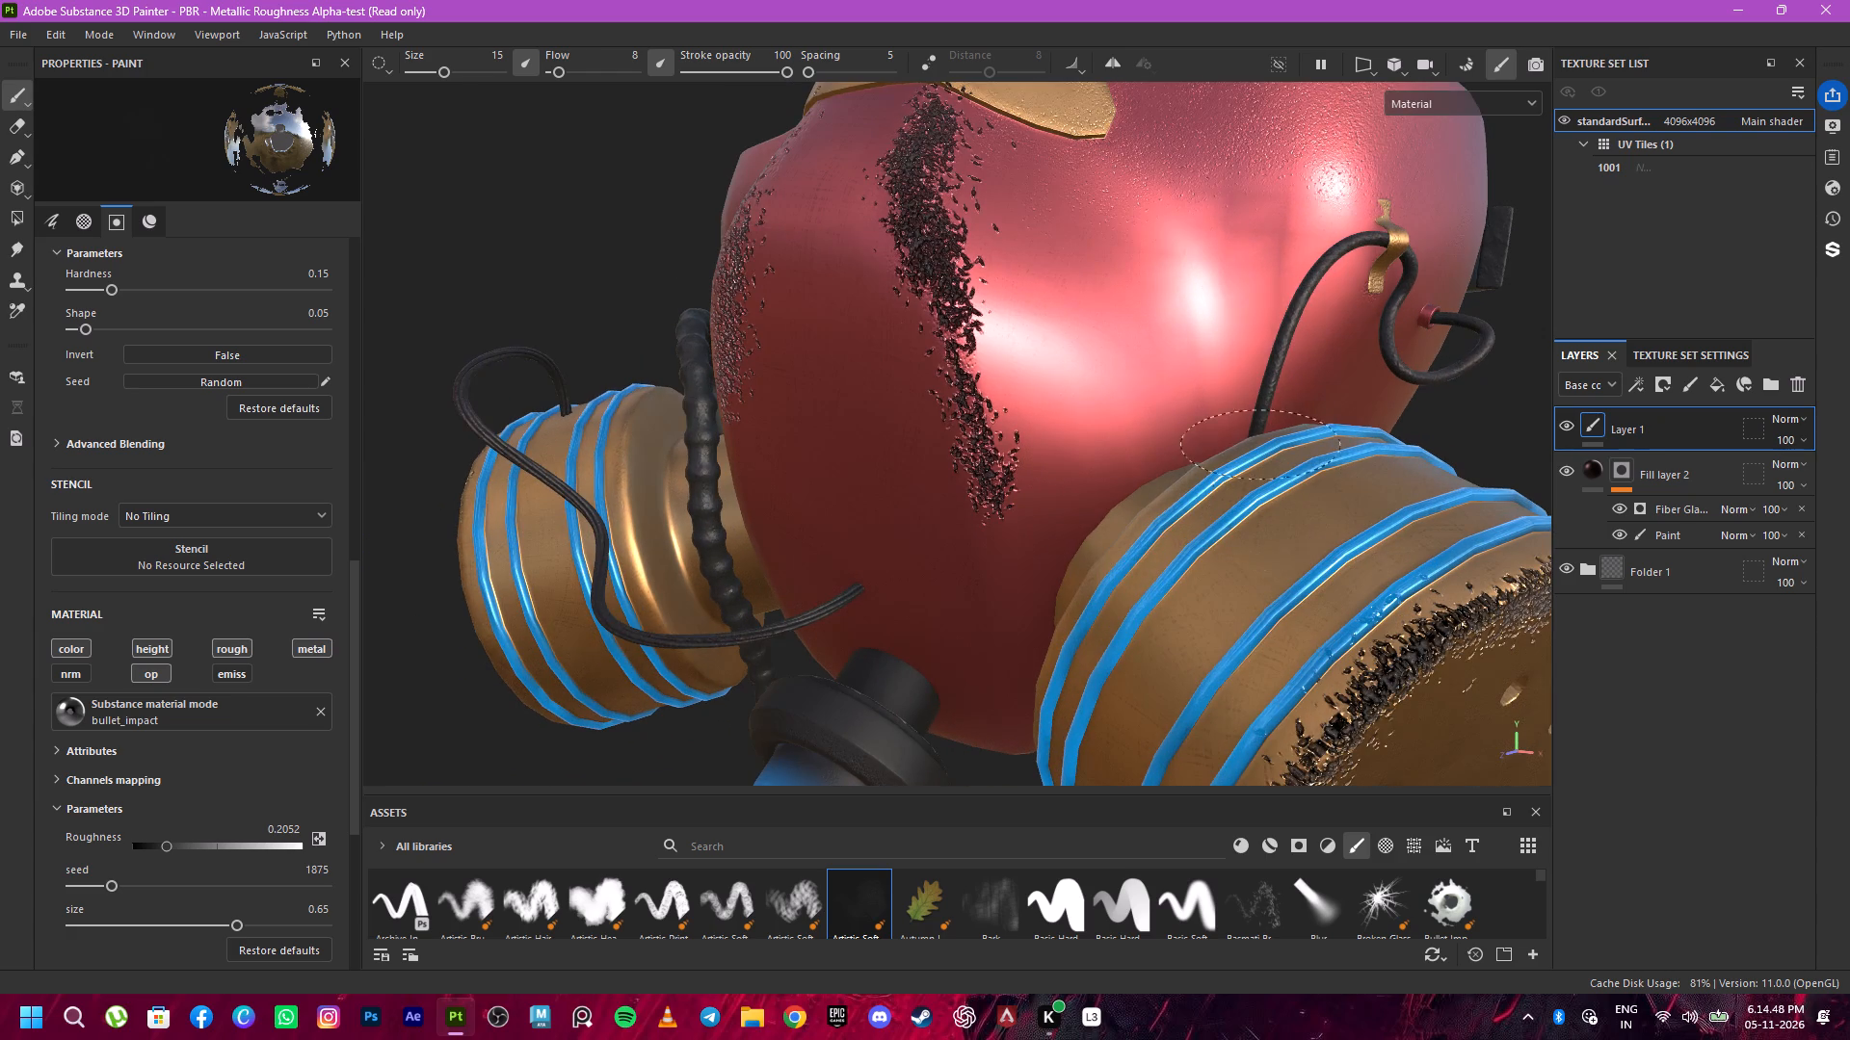
drag(1243, 210, 1200, 247)
drag(1323, 209, 1214, 269)
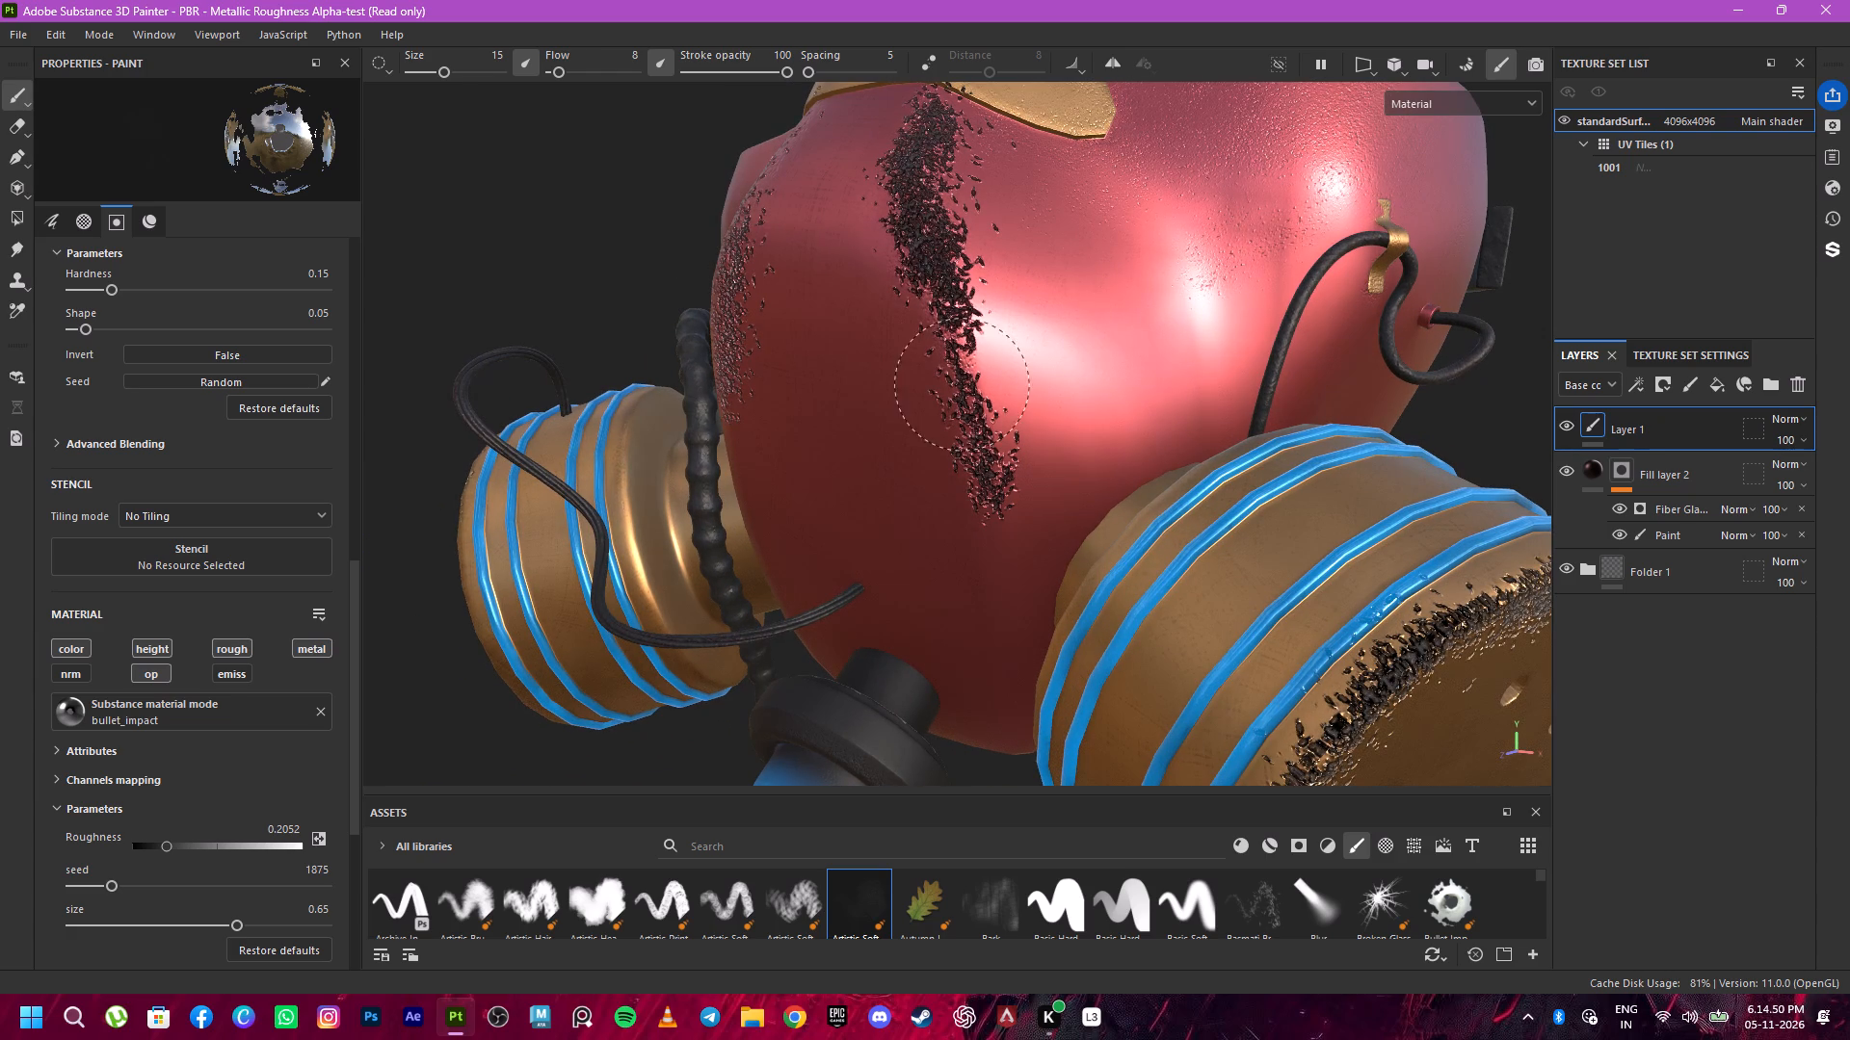
drag(970, 311, 986, 441)
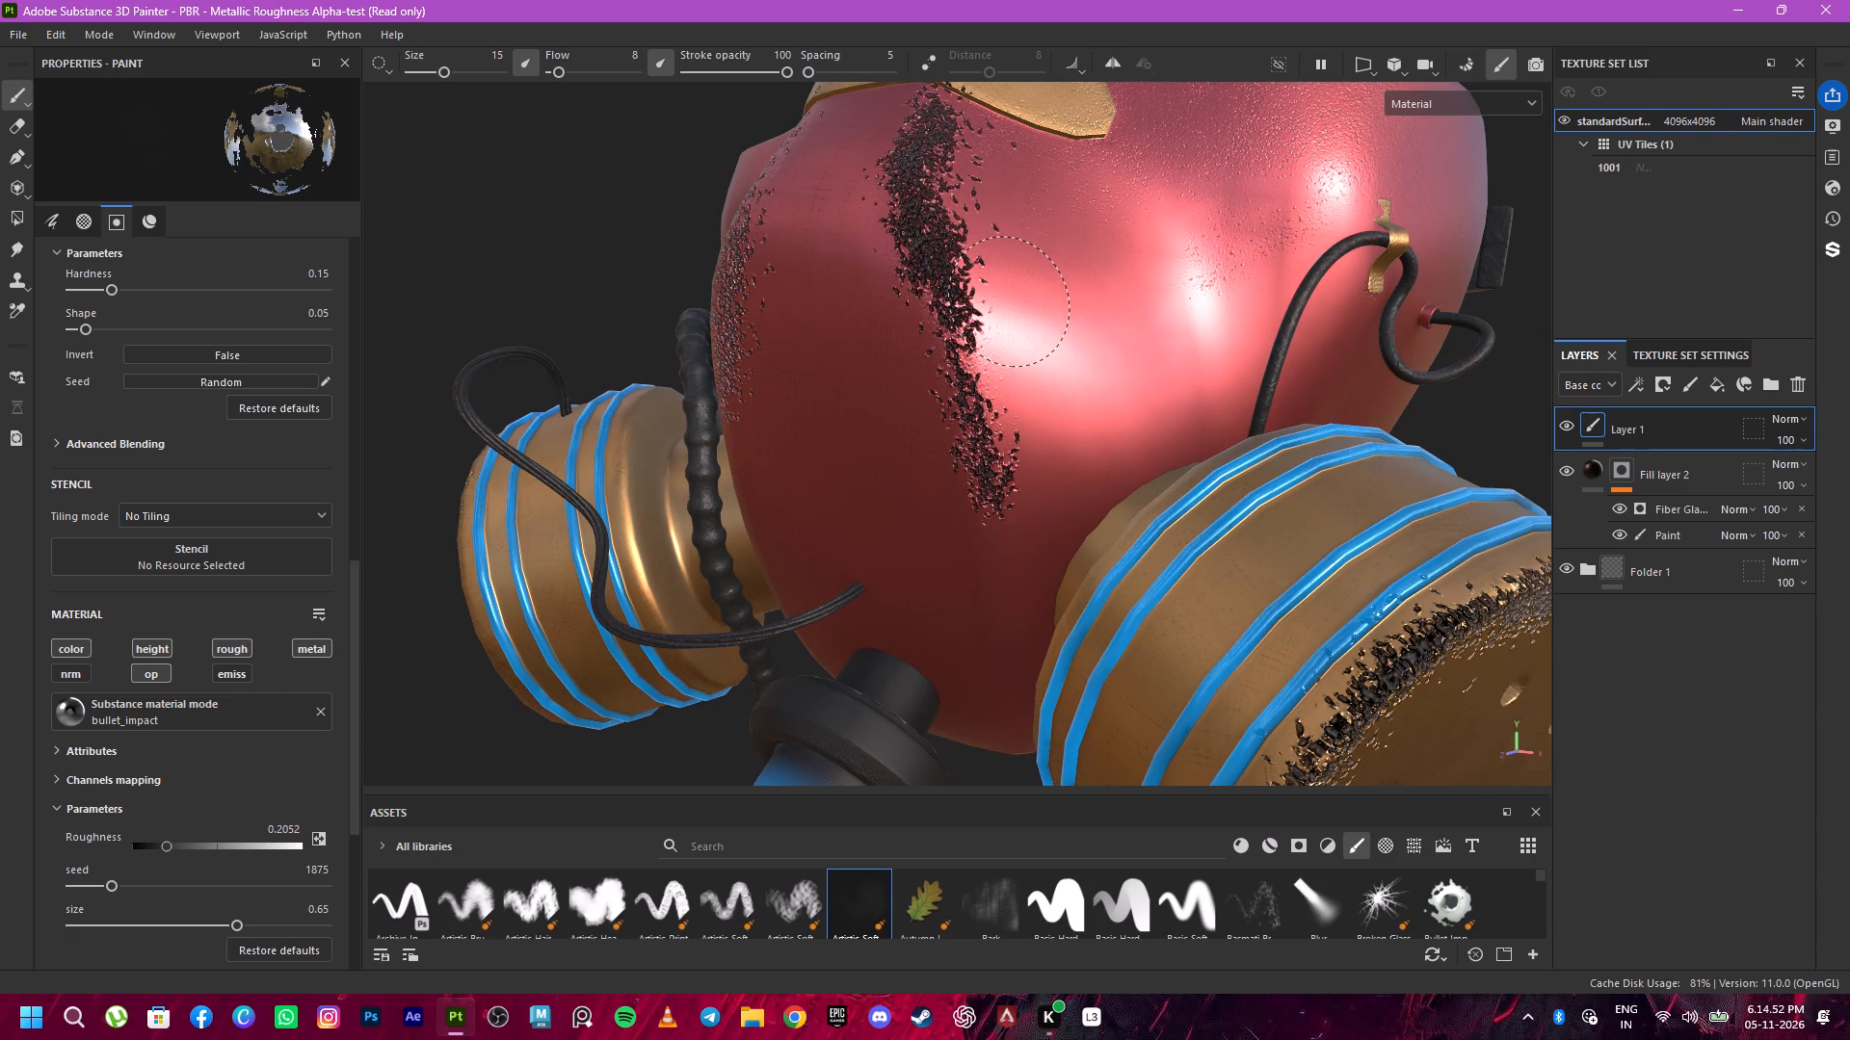
drag(1166, 262, 1143, 271)
drag(1180, 226, 1126, 240)
drag(1195, 204, 1187, 204)
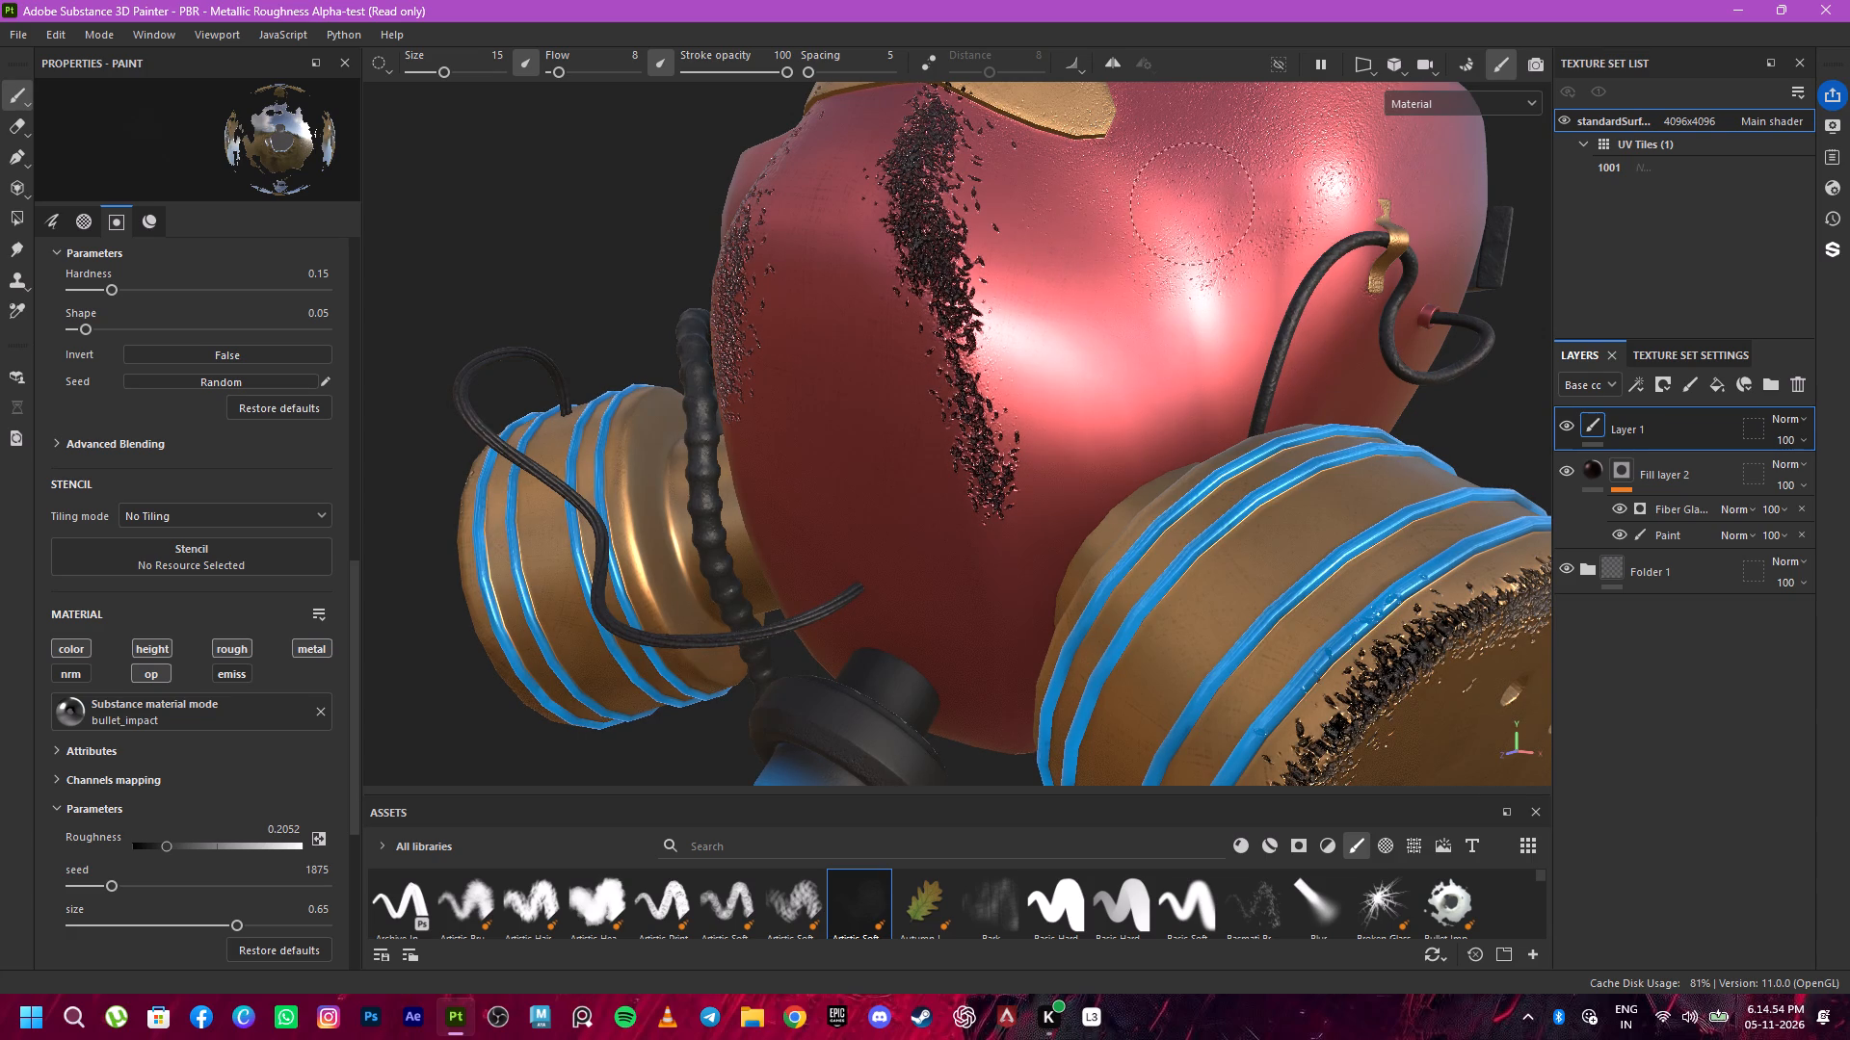
drag(1187, 204, 1150, 230)
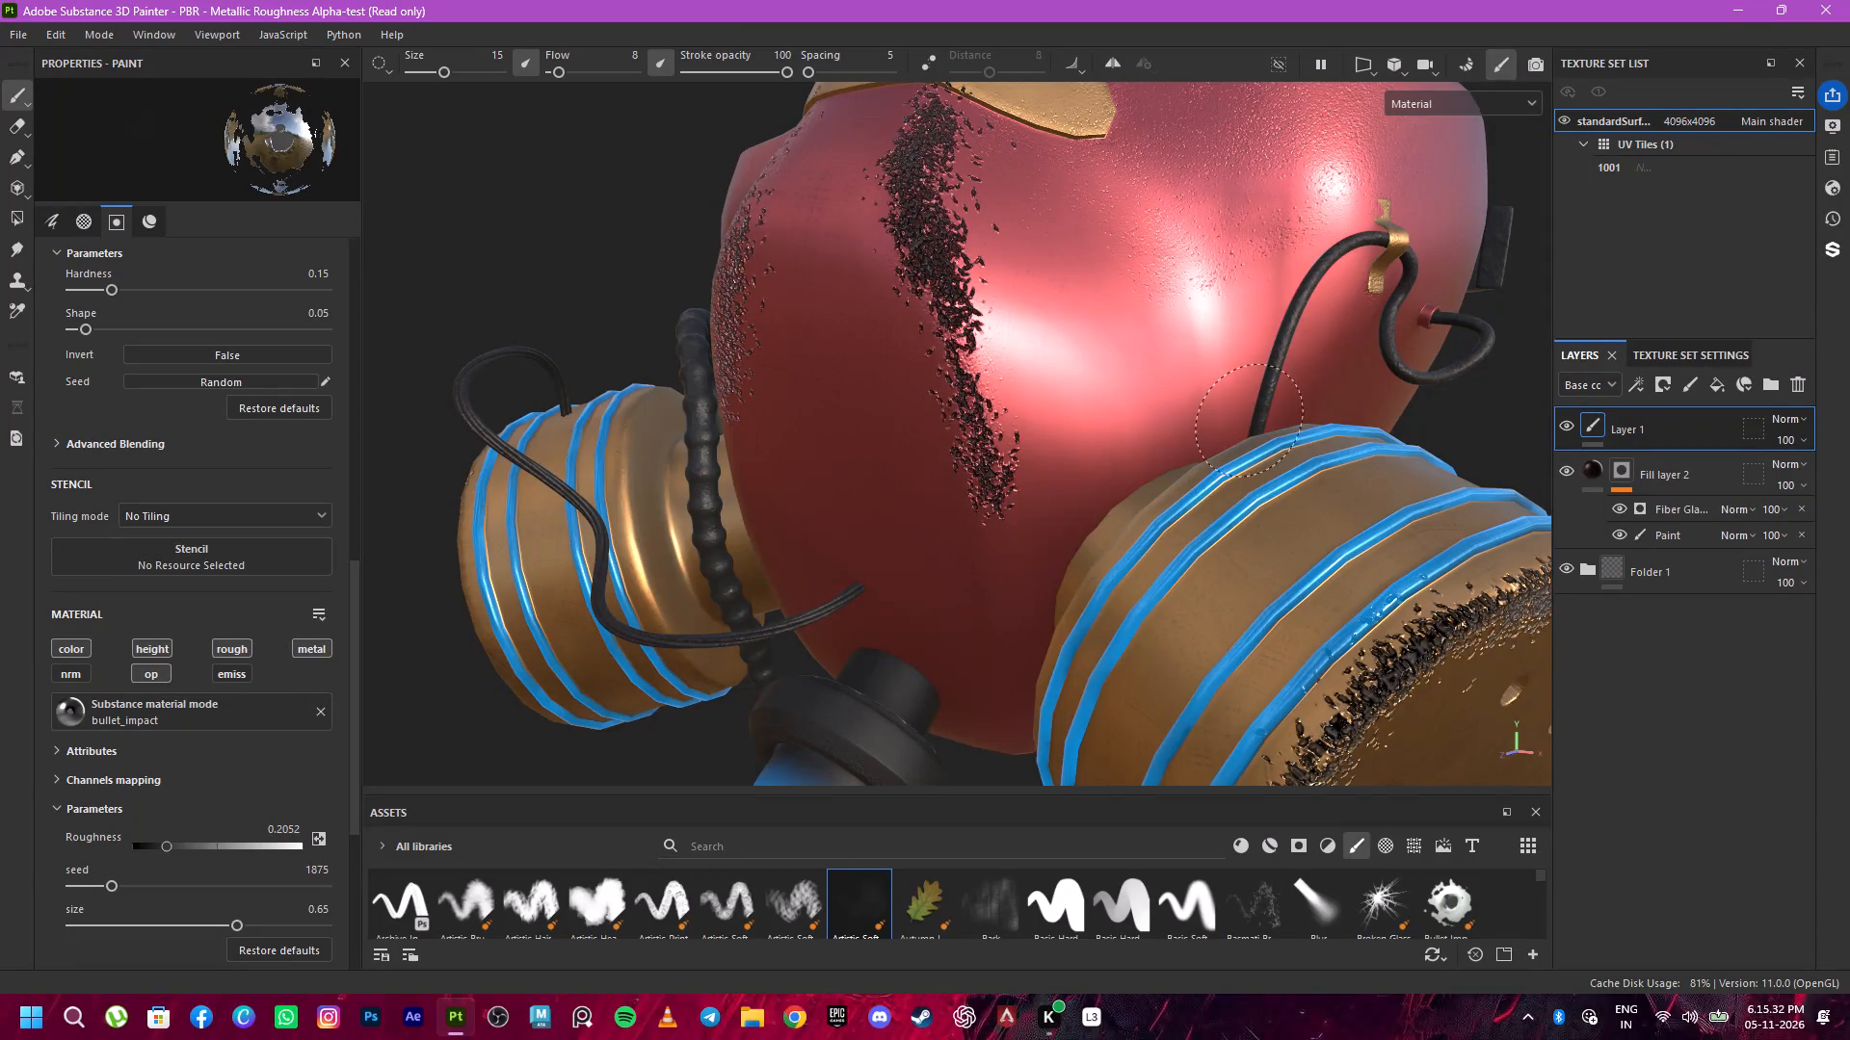
Spread faint speckled wear from the dark streak's lower end across to the canister neck and over the cheek to the cable.
click(1002, 397)
drag(1008, 390, 1029, 430)
drag(1041, 396, 1041, 438)
drag(1044, 426, 1027, 479)
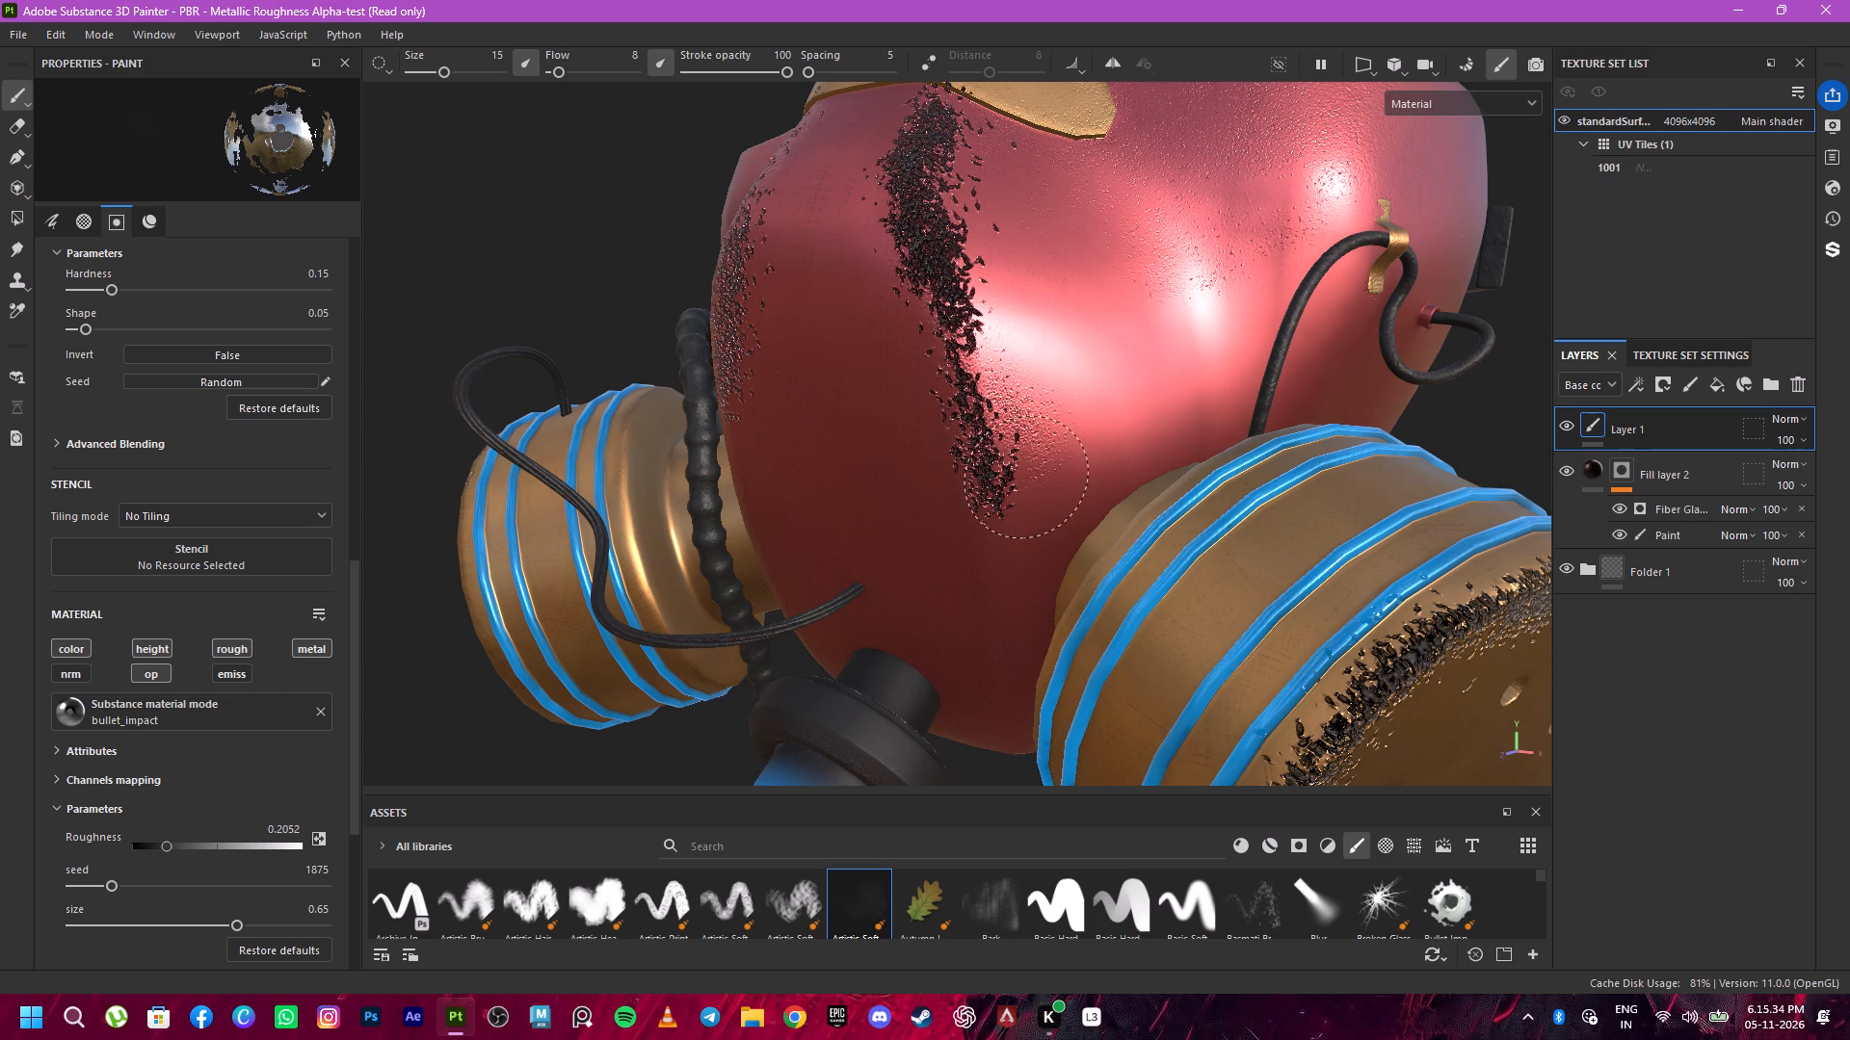
drag(1027, 479, 1165, 474)
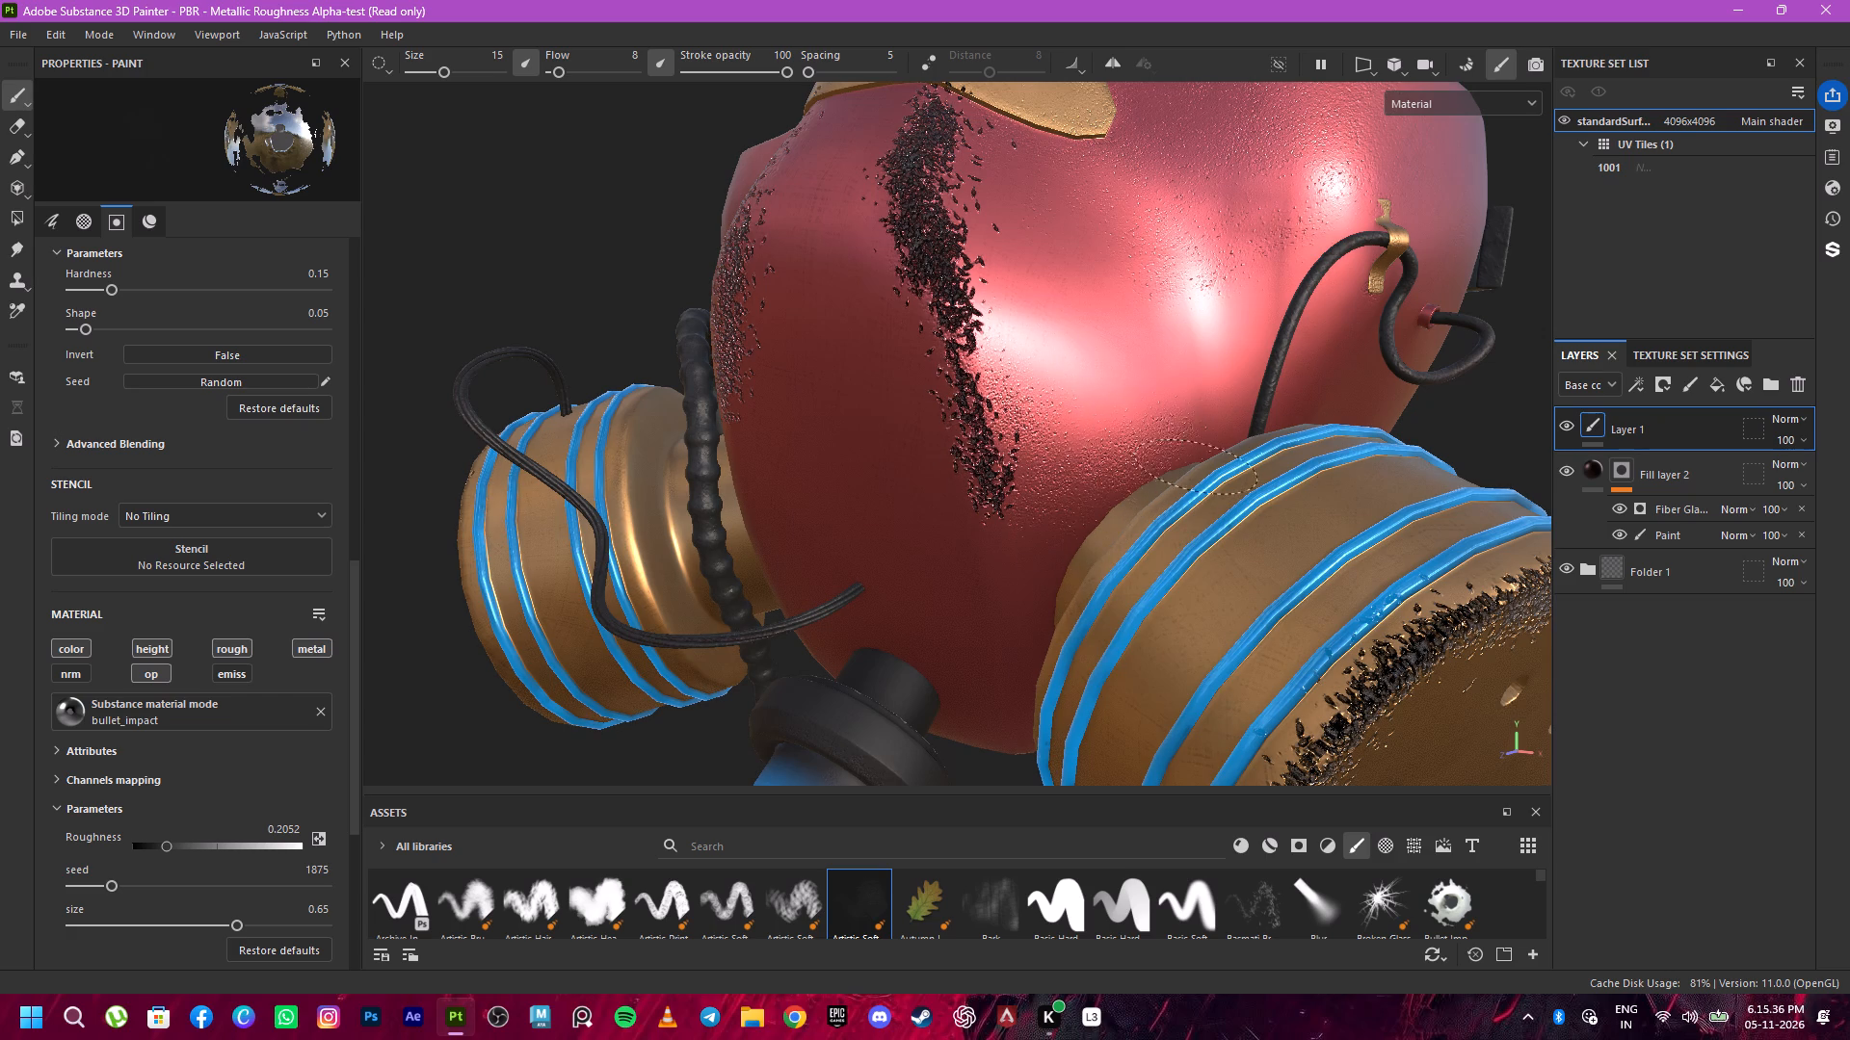
drag(1165, 474, 1192, 432)
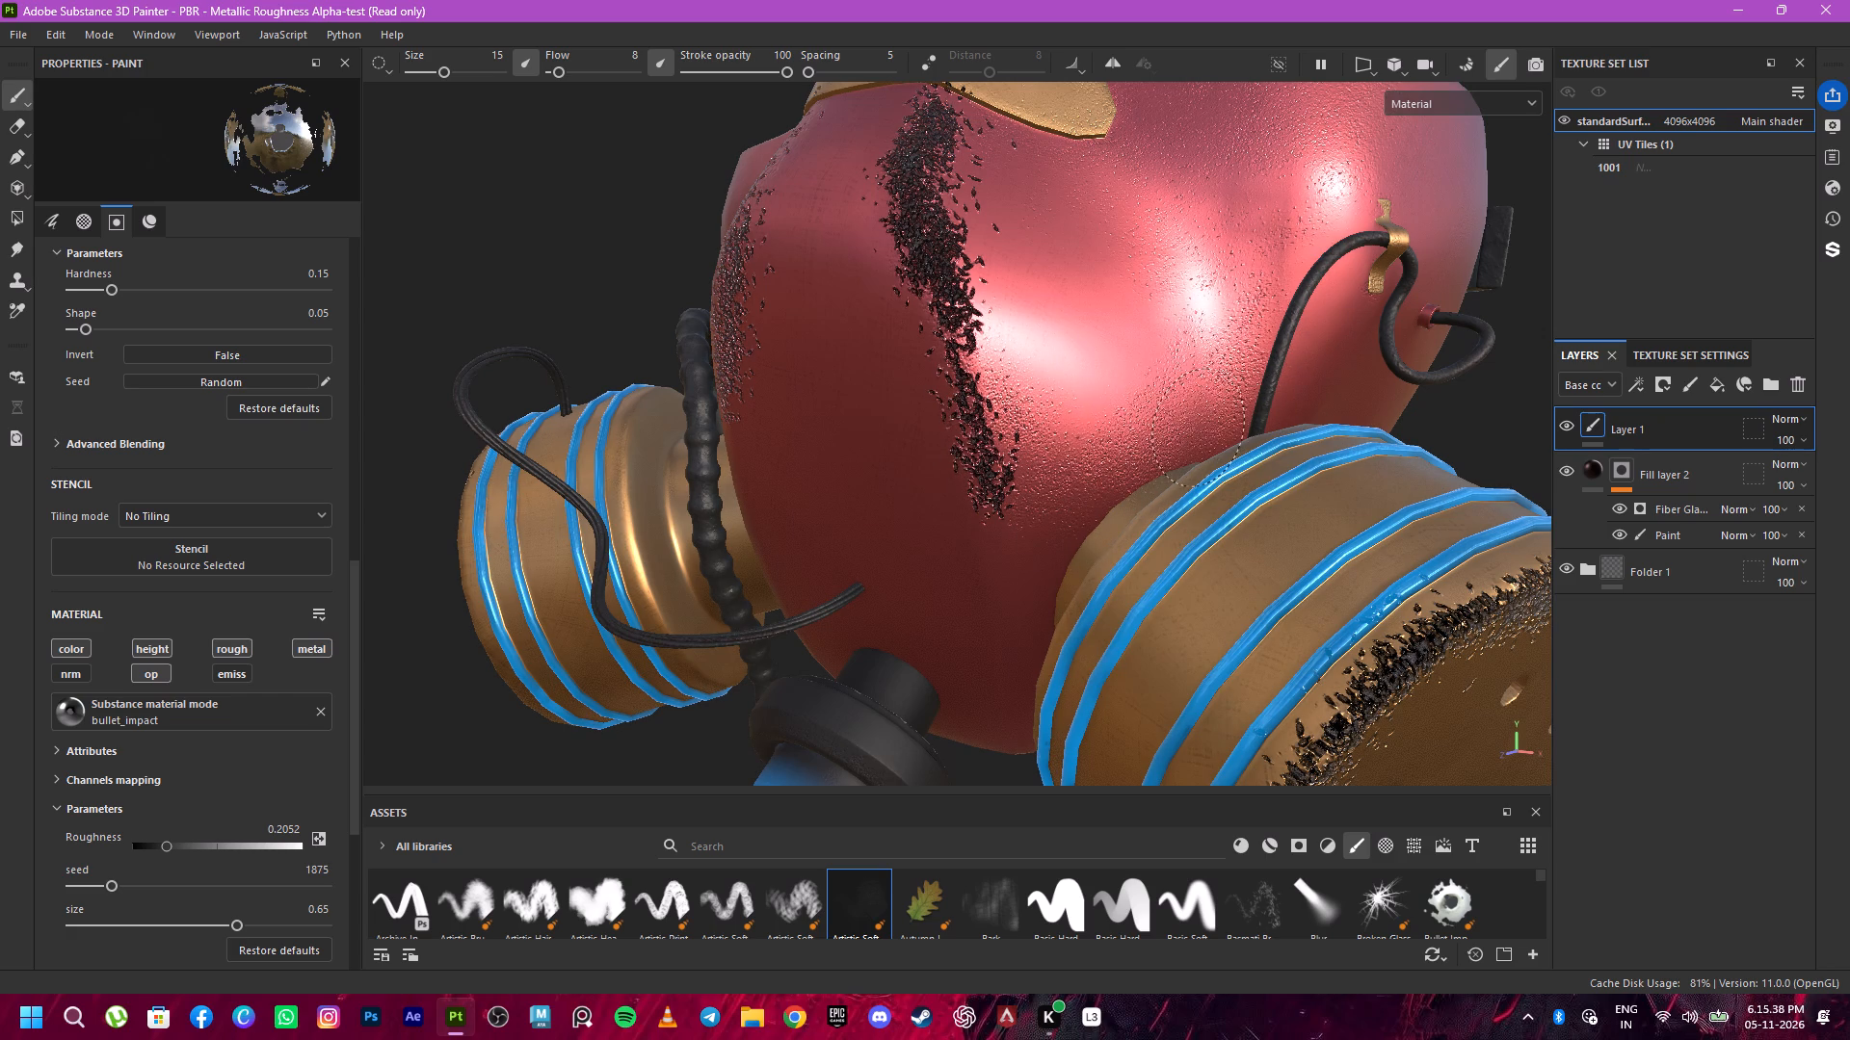
drag(1192, 432, 1017, 261)
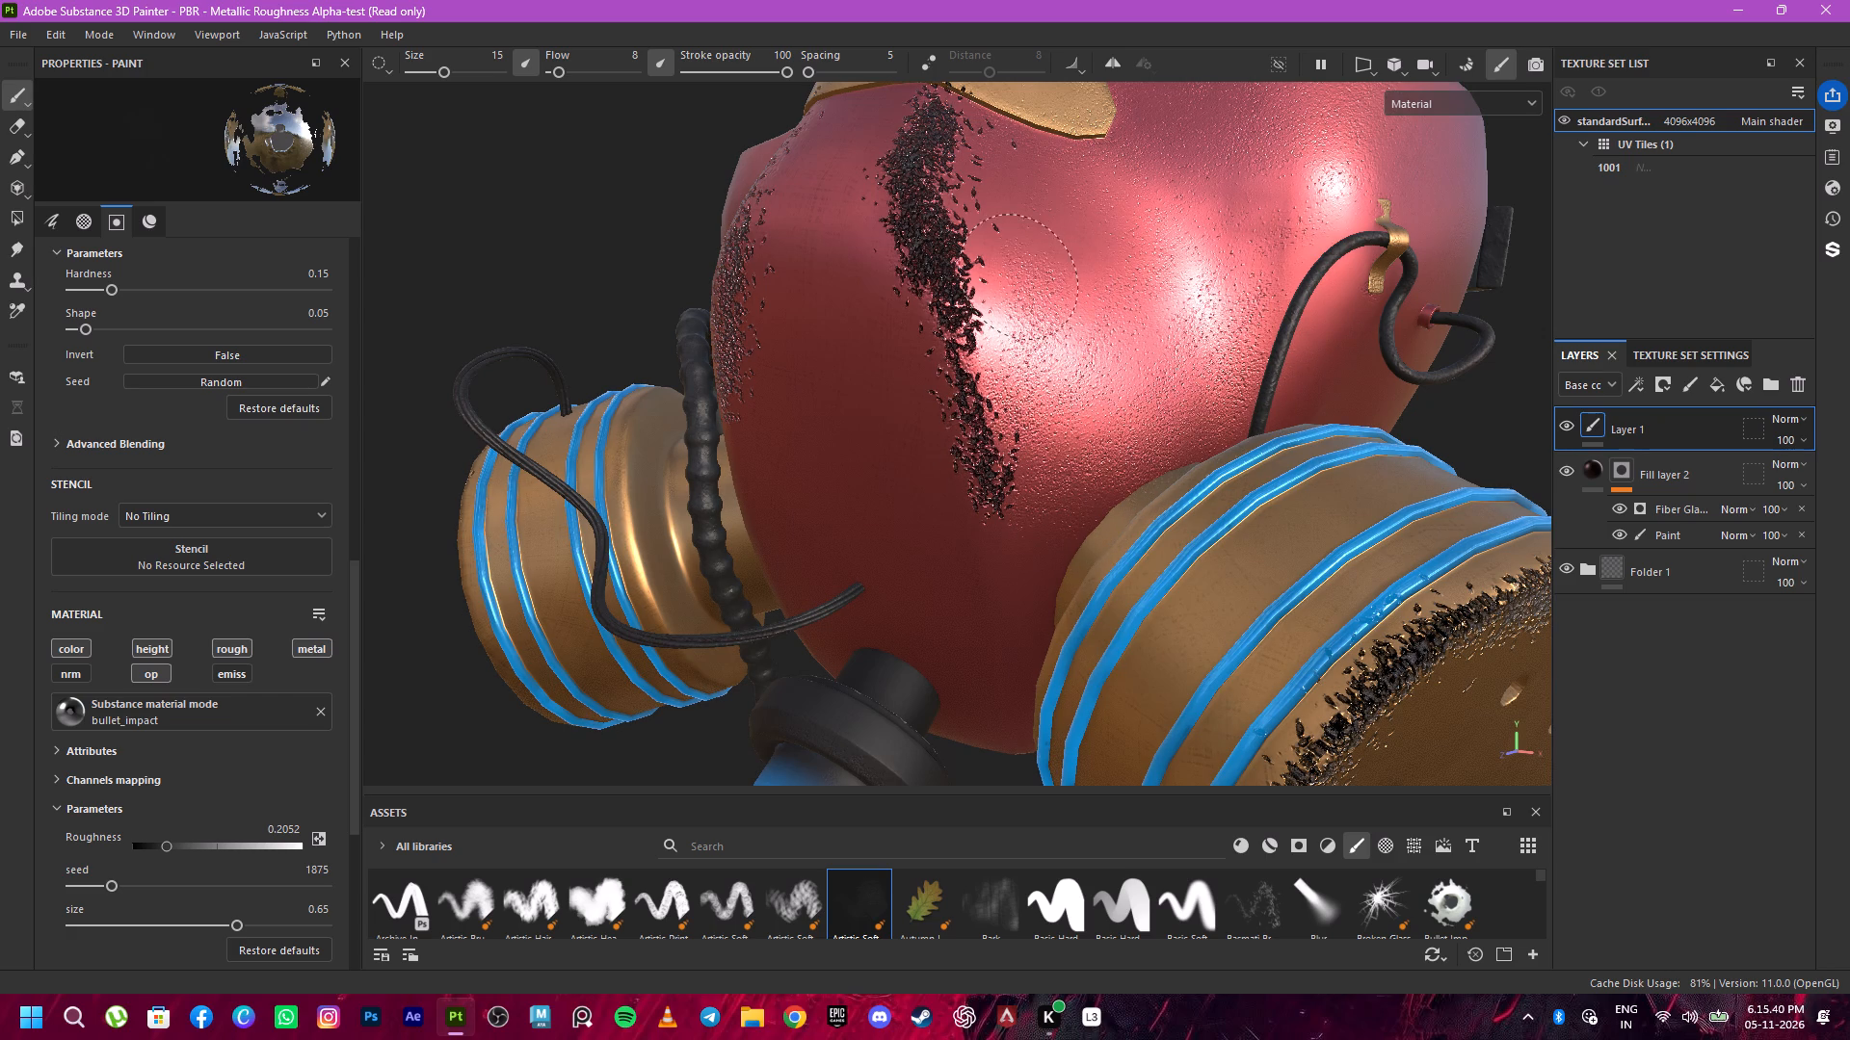
drag(1017, 261, 1225, 303)
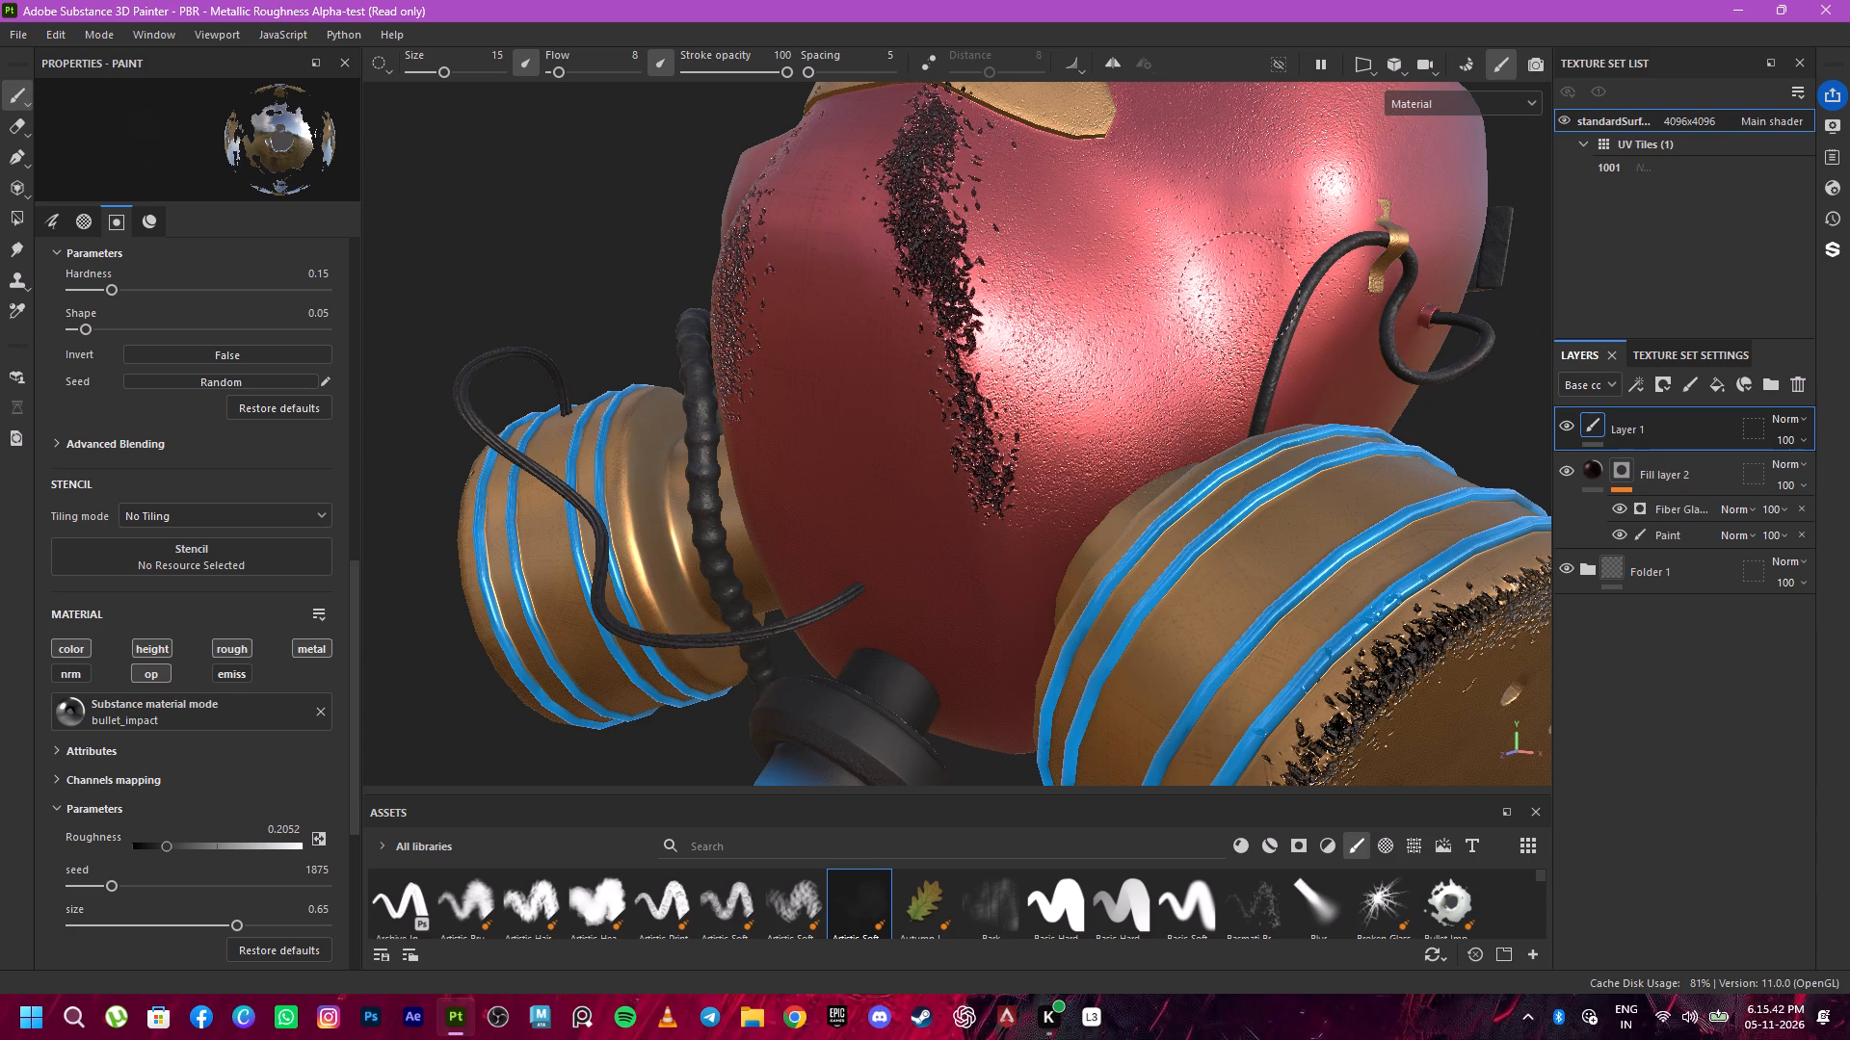
drag(1225, 303, 1317, 320)
Paint faint speckled wear on the red front panel between the two dark streaks, starting just below the gold nose plate.
scroll(1001, 335, down, 2)
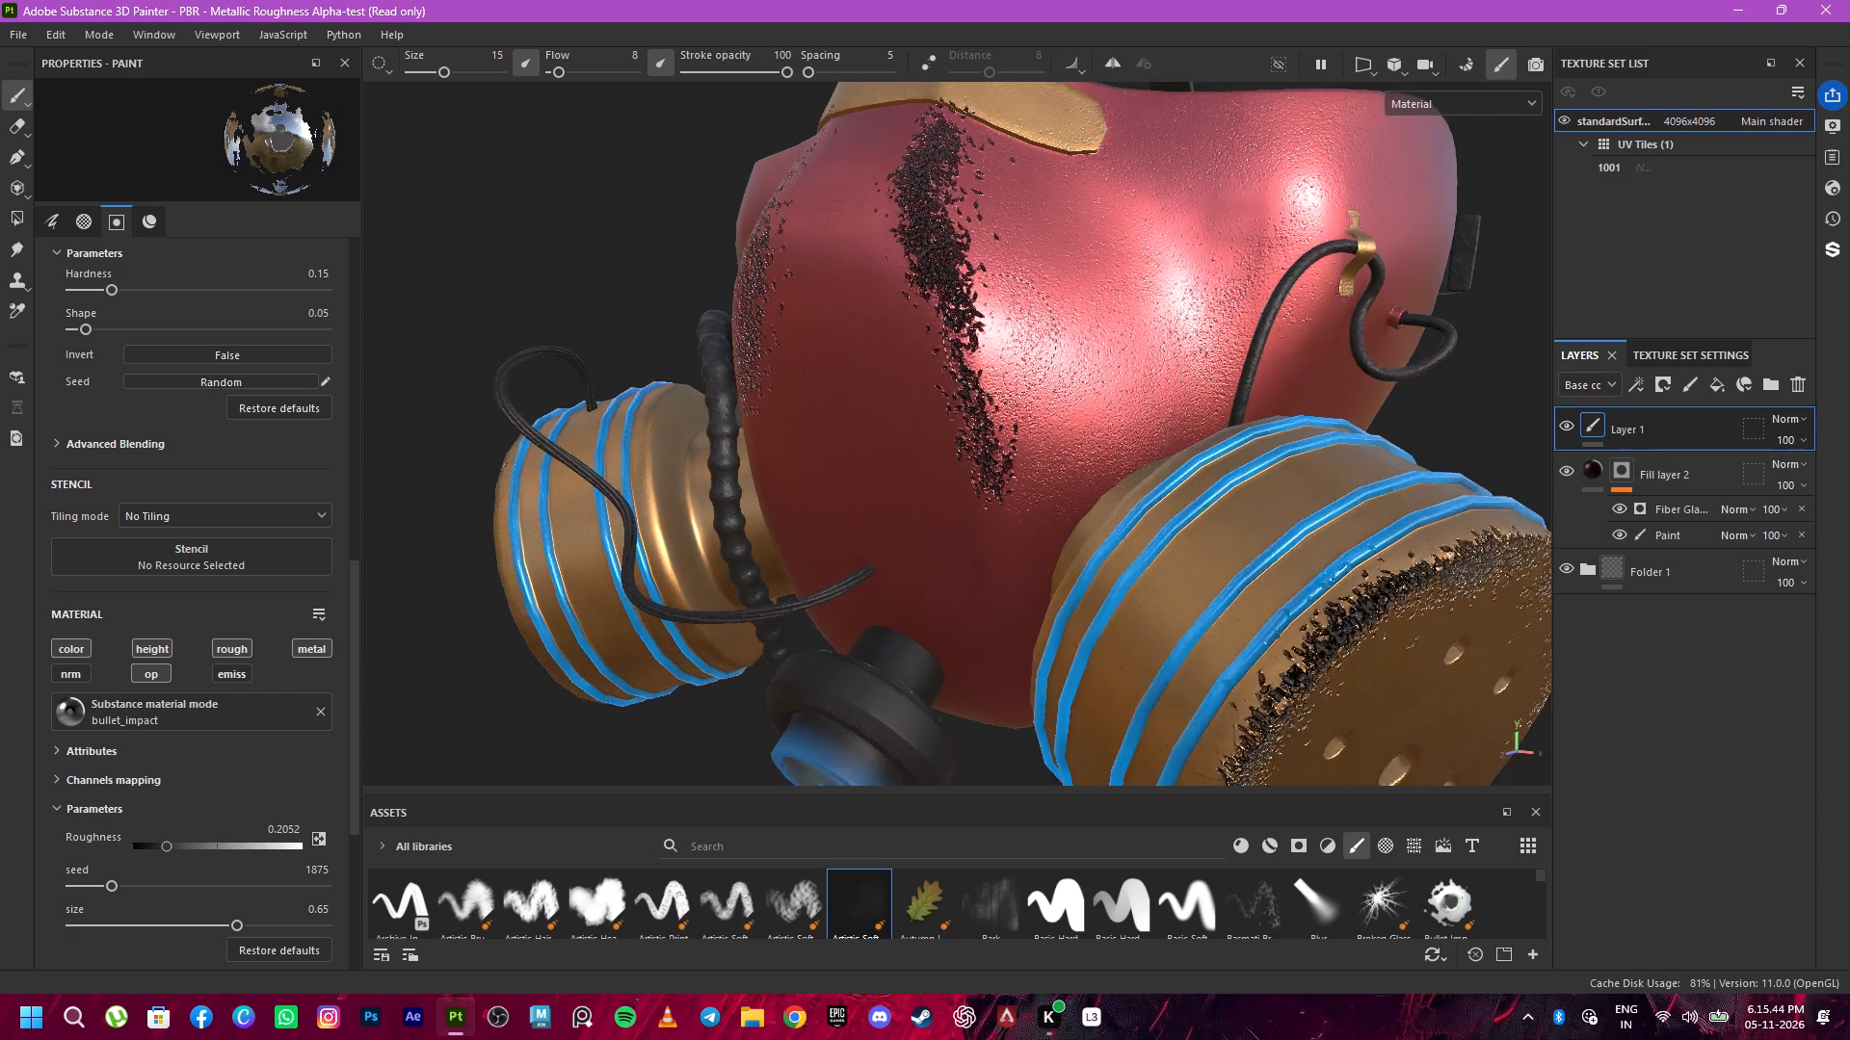
scroll(1006, 338, down, 2)
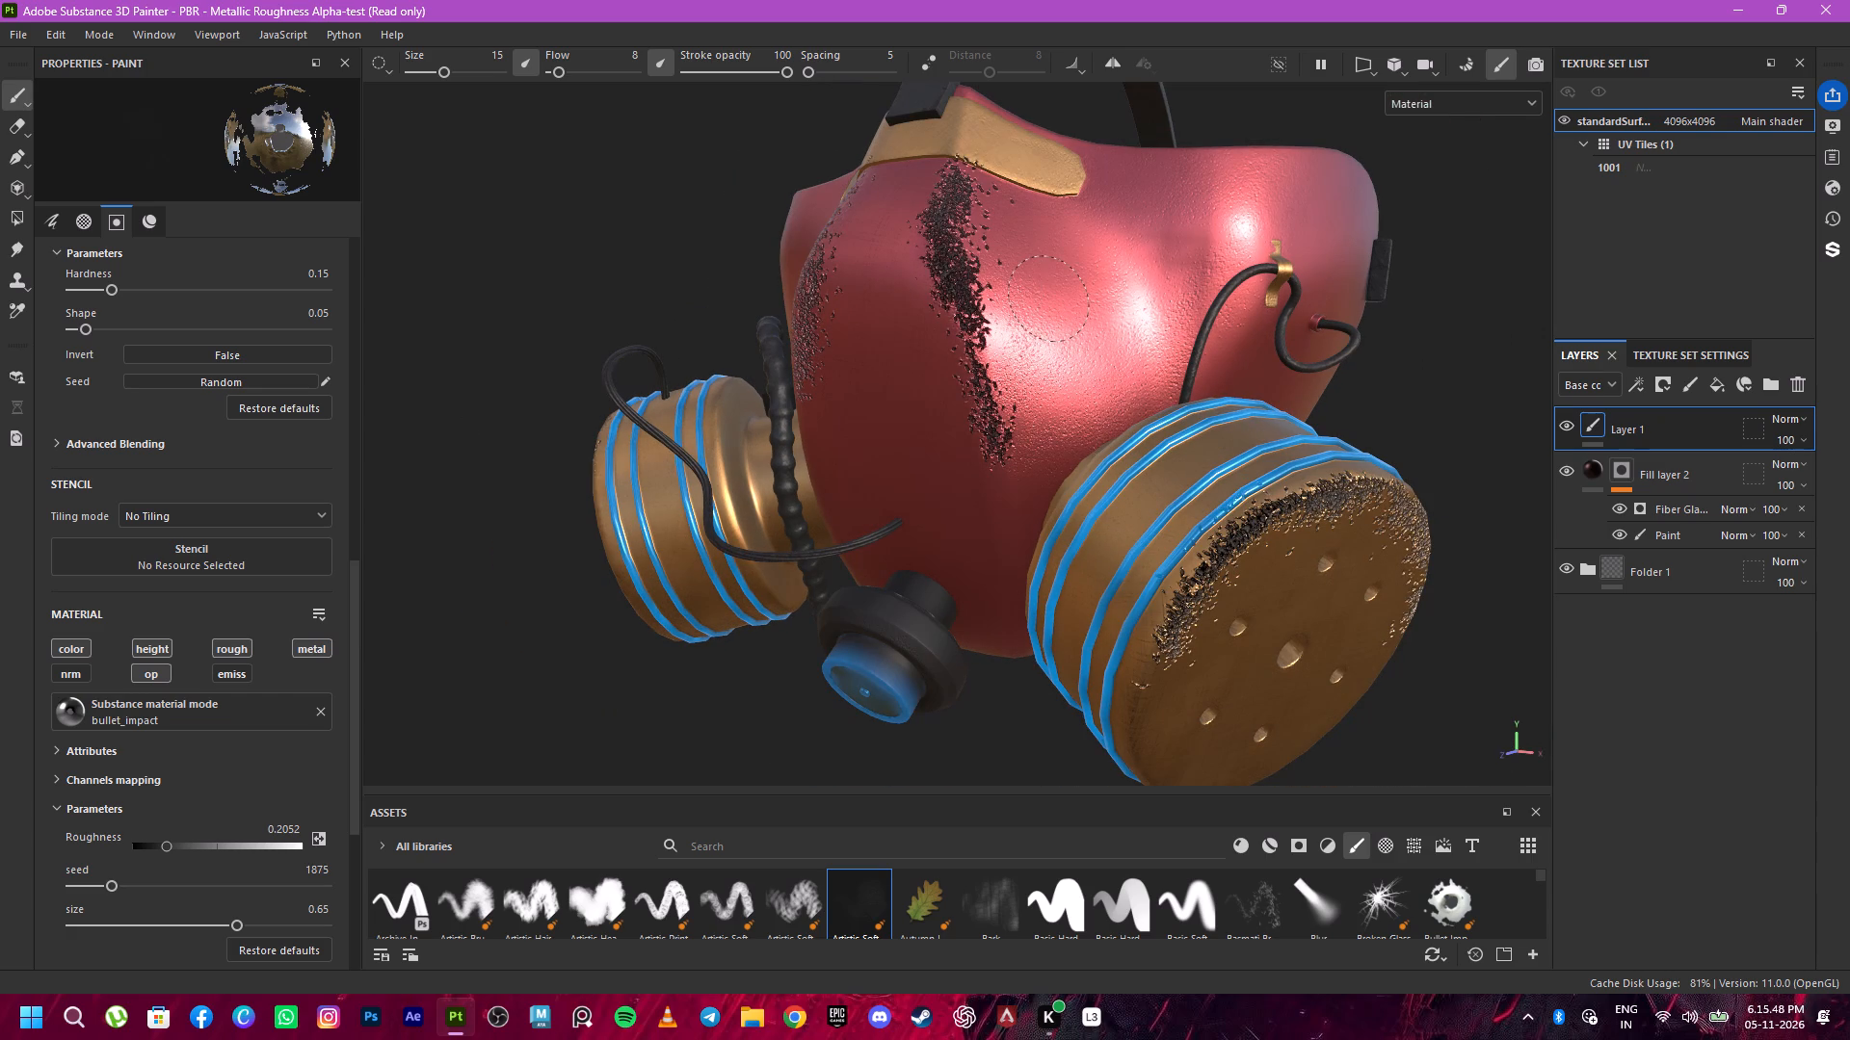
alt+drag(965, 283, 1133, 343)
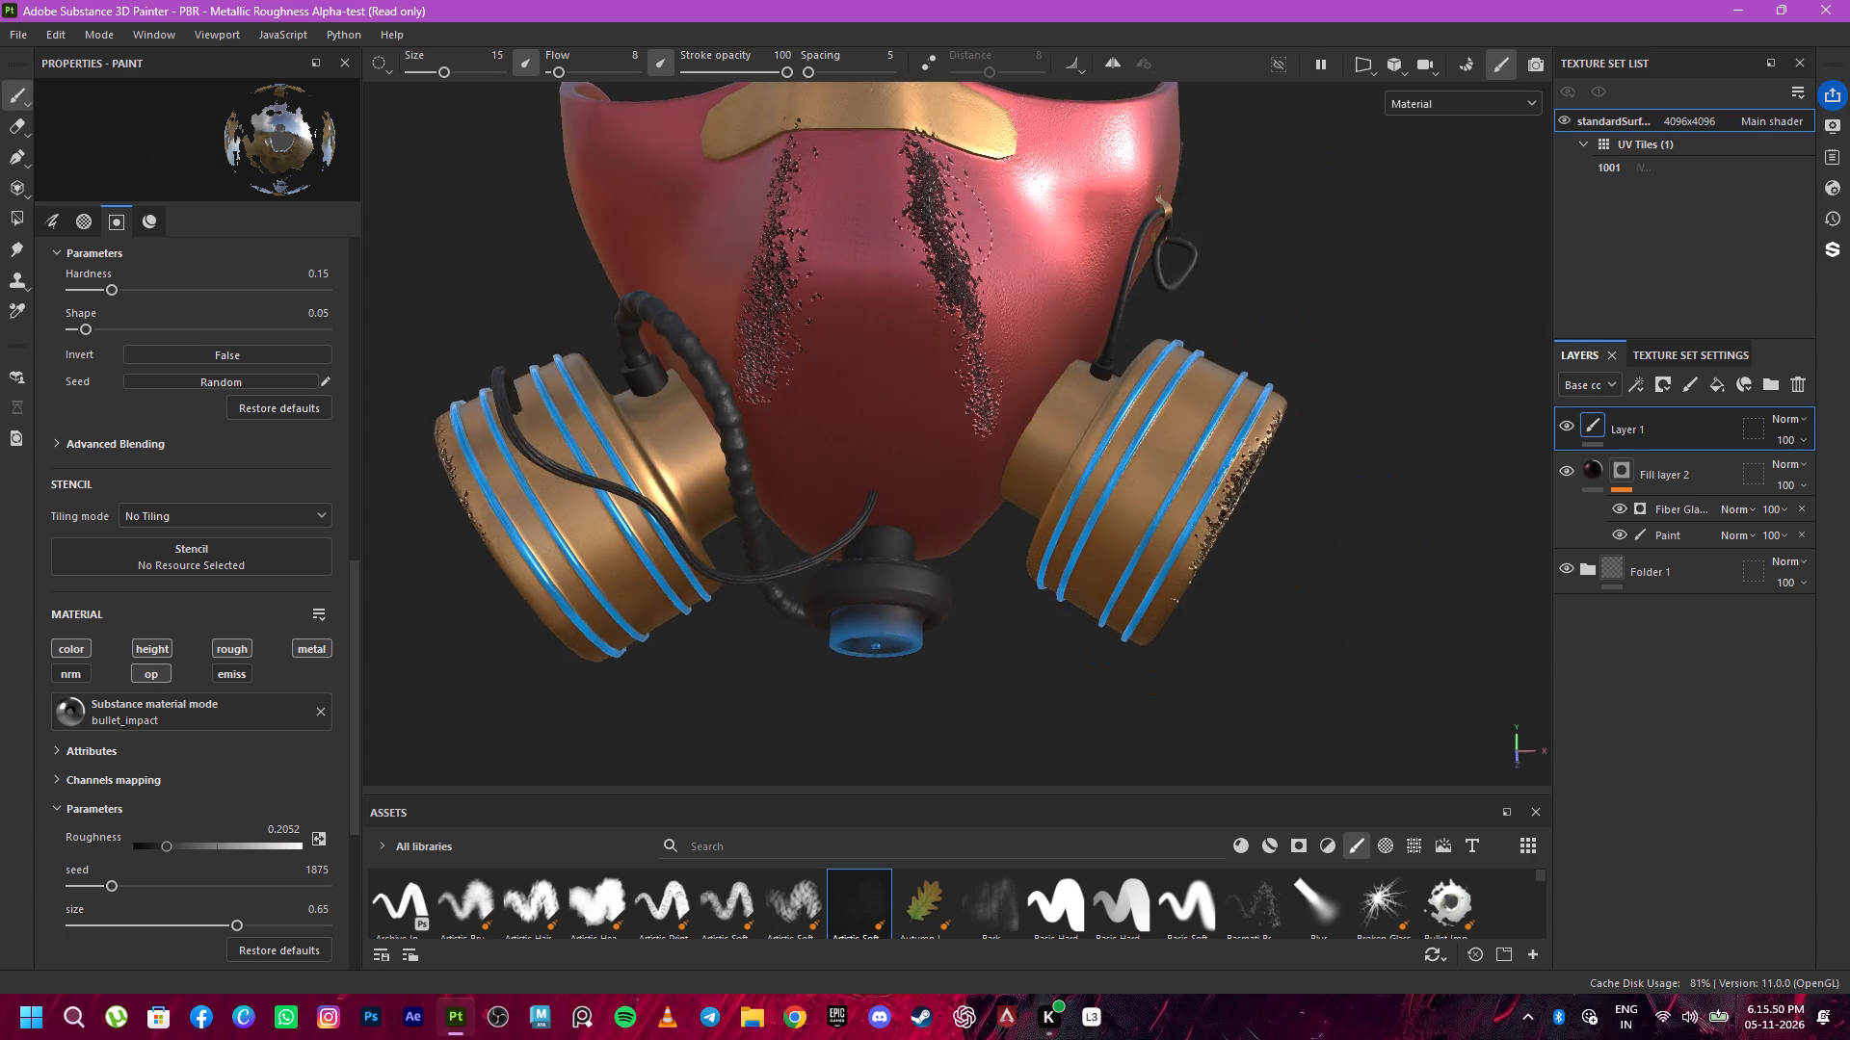
scroll(888, 191, up, 3)
alt+middle_drag(889, 212, 917, 369)
drag(914, 304, 902, 307)
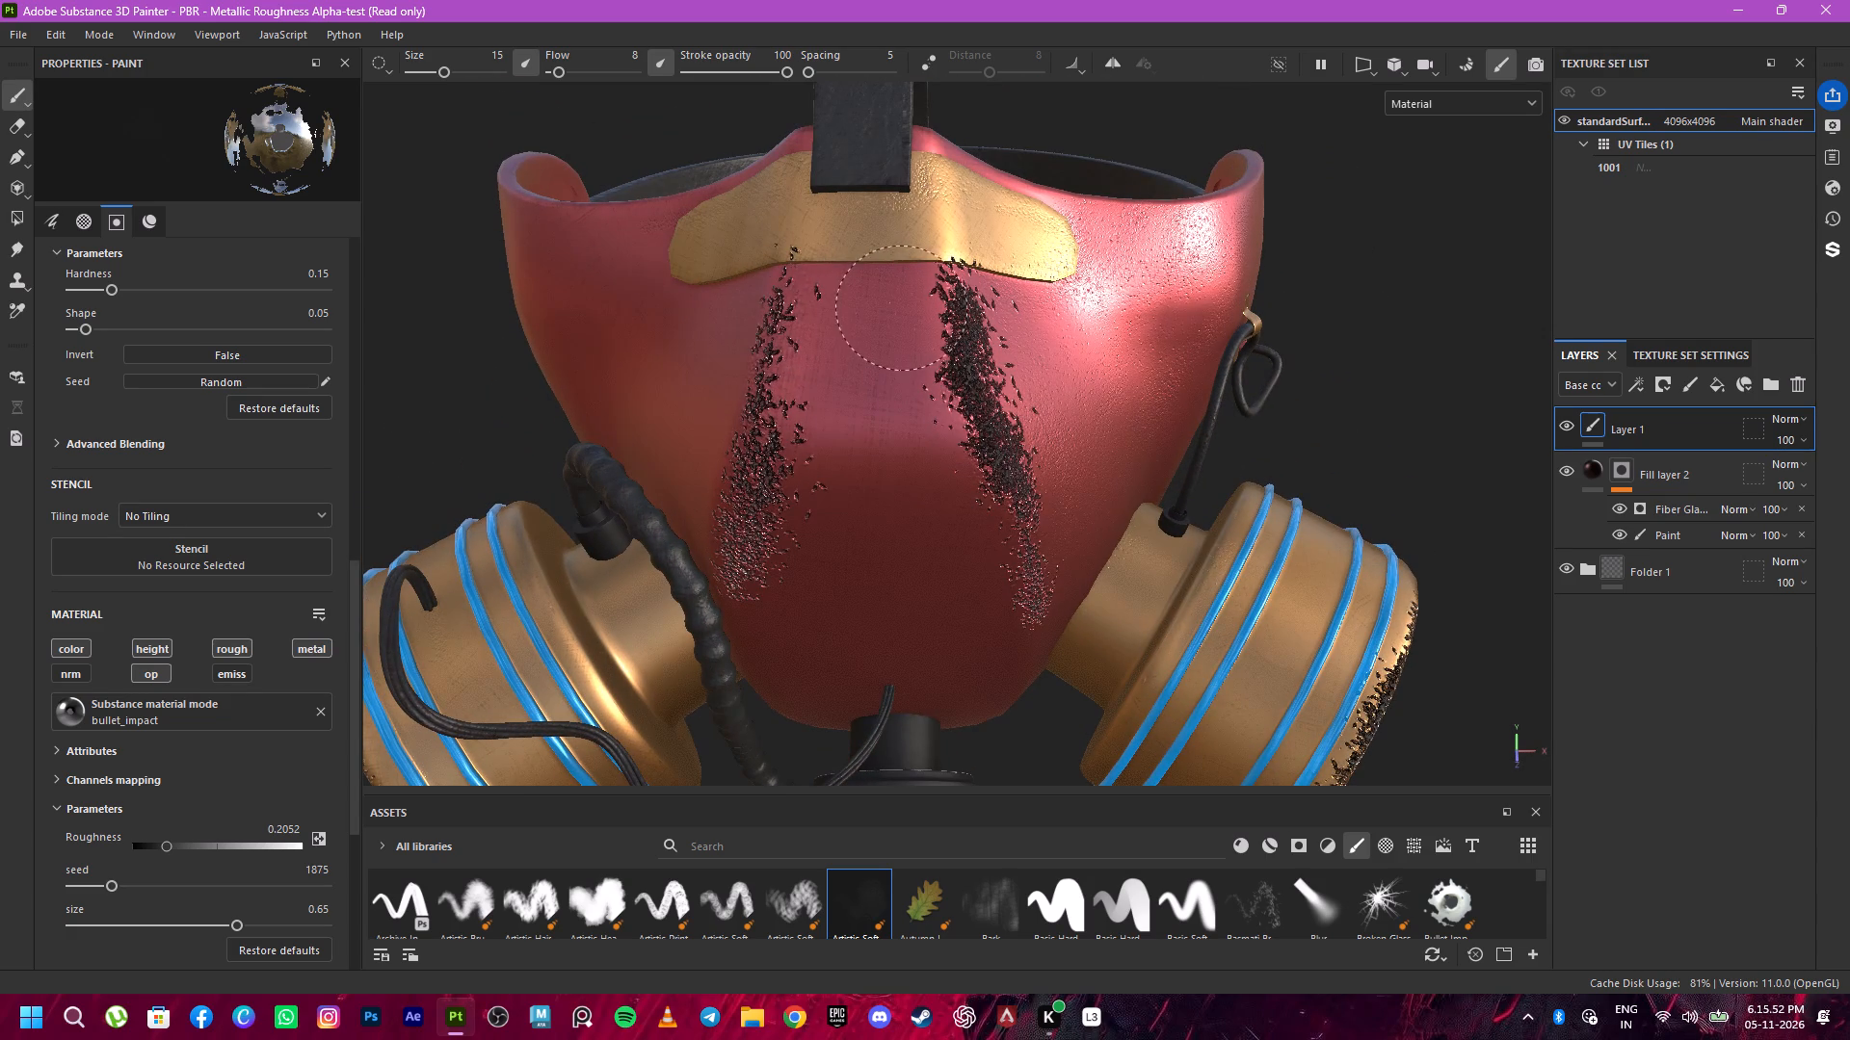
drag(902, 307, 927, 341)
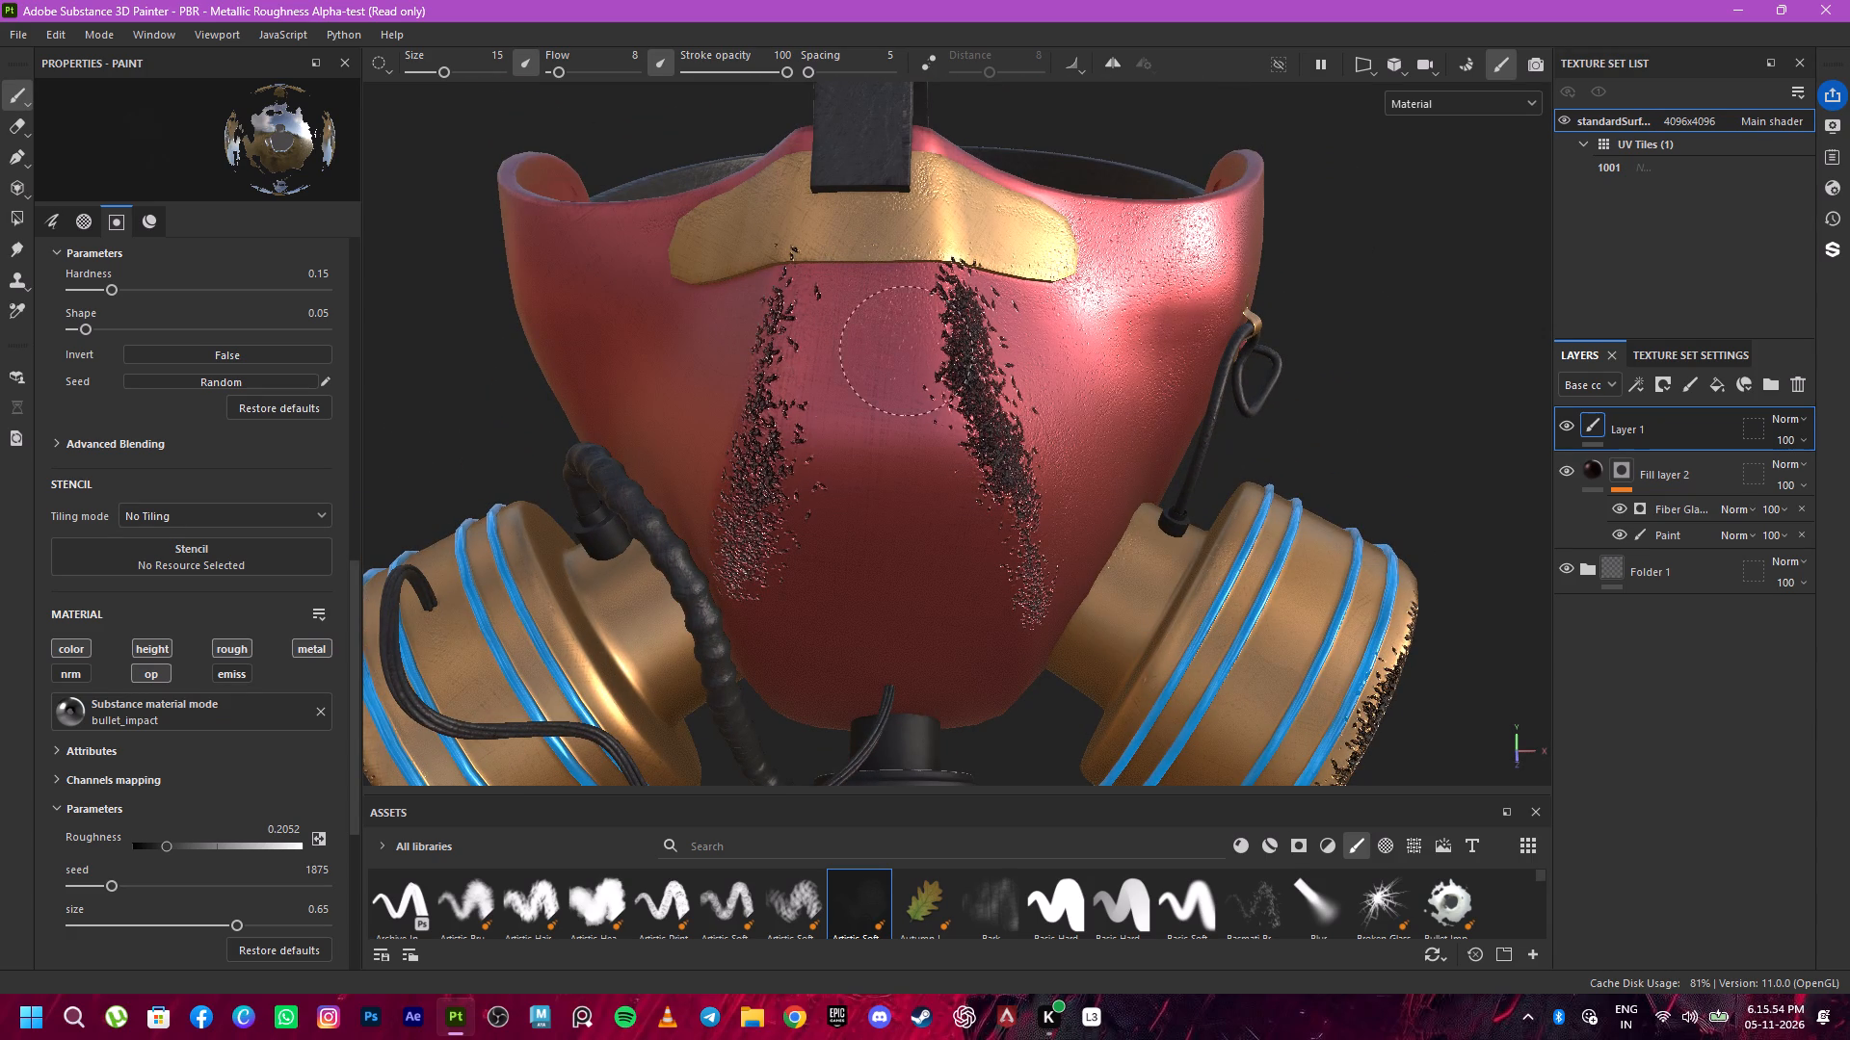
drag(927, 341, 956, 483)
Extend the faint wear along the inner side of both dark streaks, covering the front panel's full height.
alt+drag(1013, 477, 898, 451)
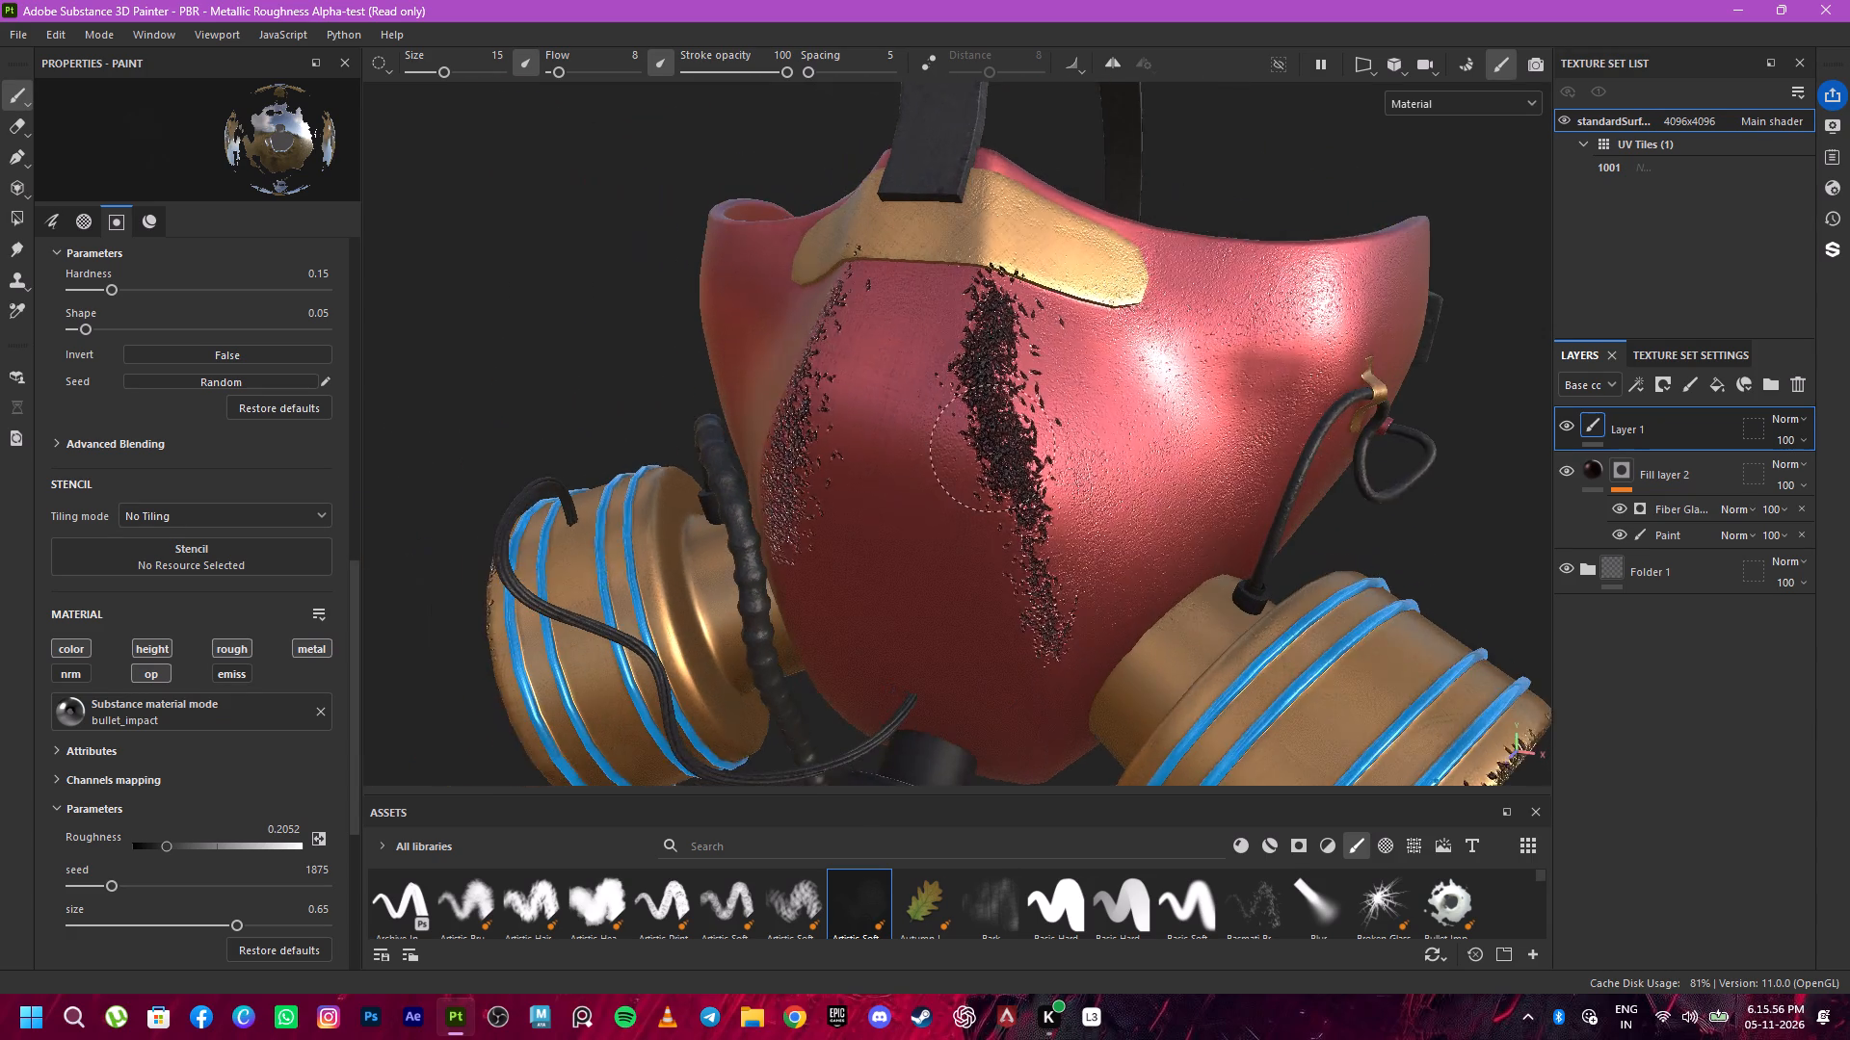
alt+middle_drag(1057, 412, 1002, 269)
drag(927, 319, 973, 499)
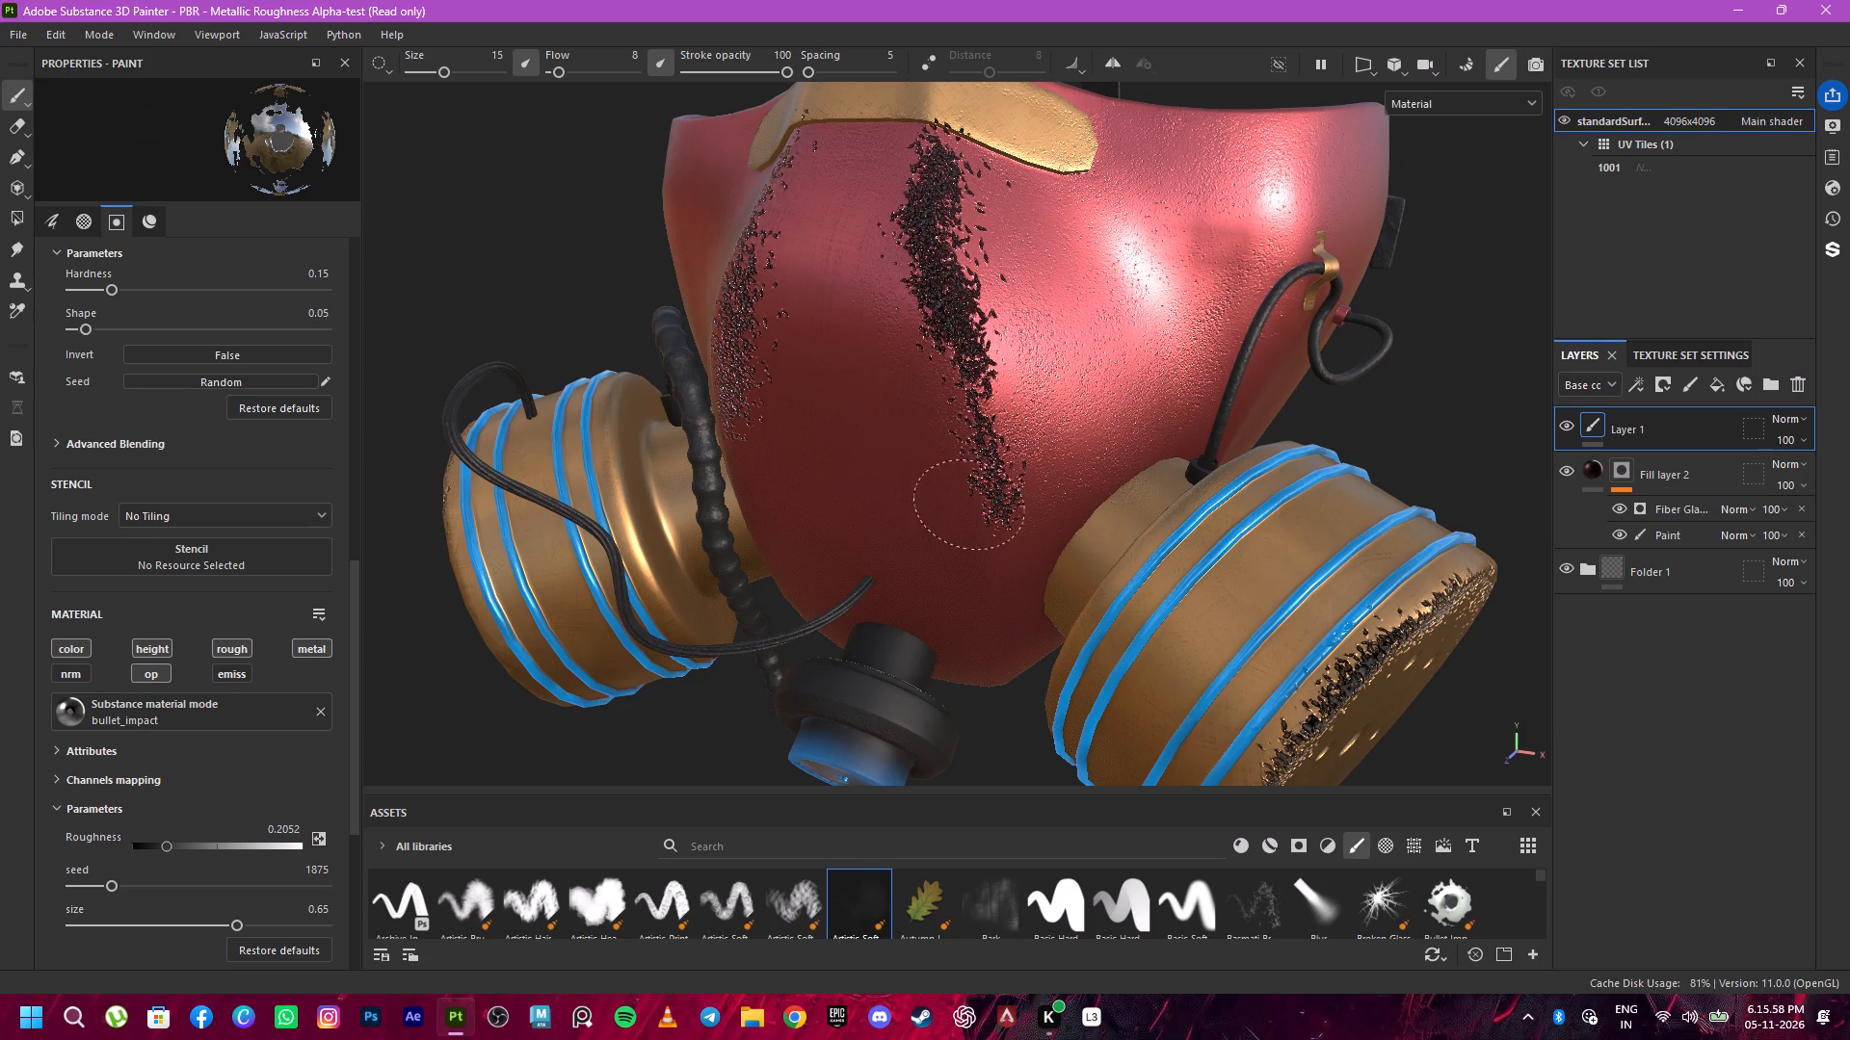
alt+drag(1057, 450, 1125, 399)
drag(980, 500, 979, 545)
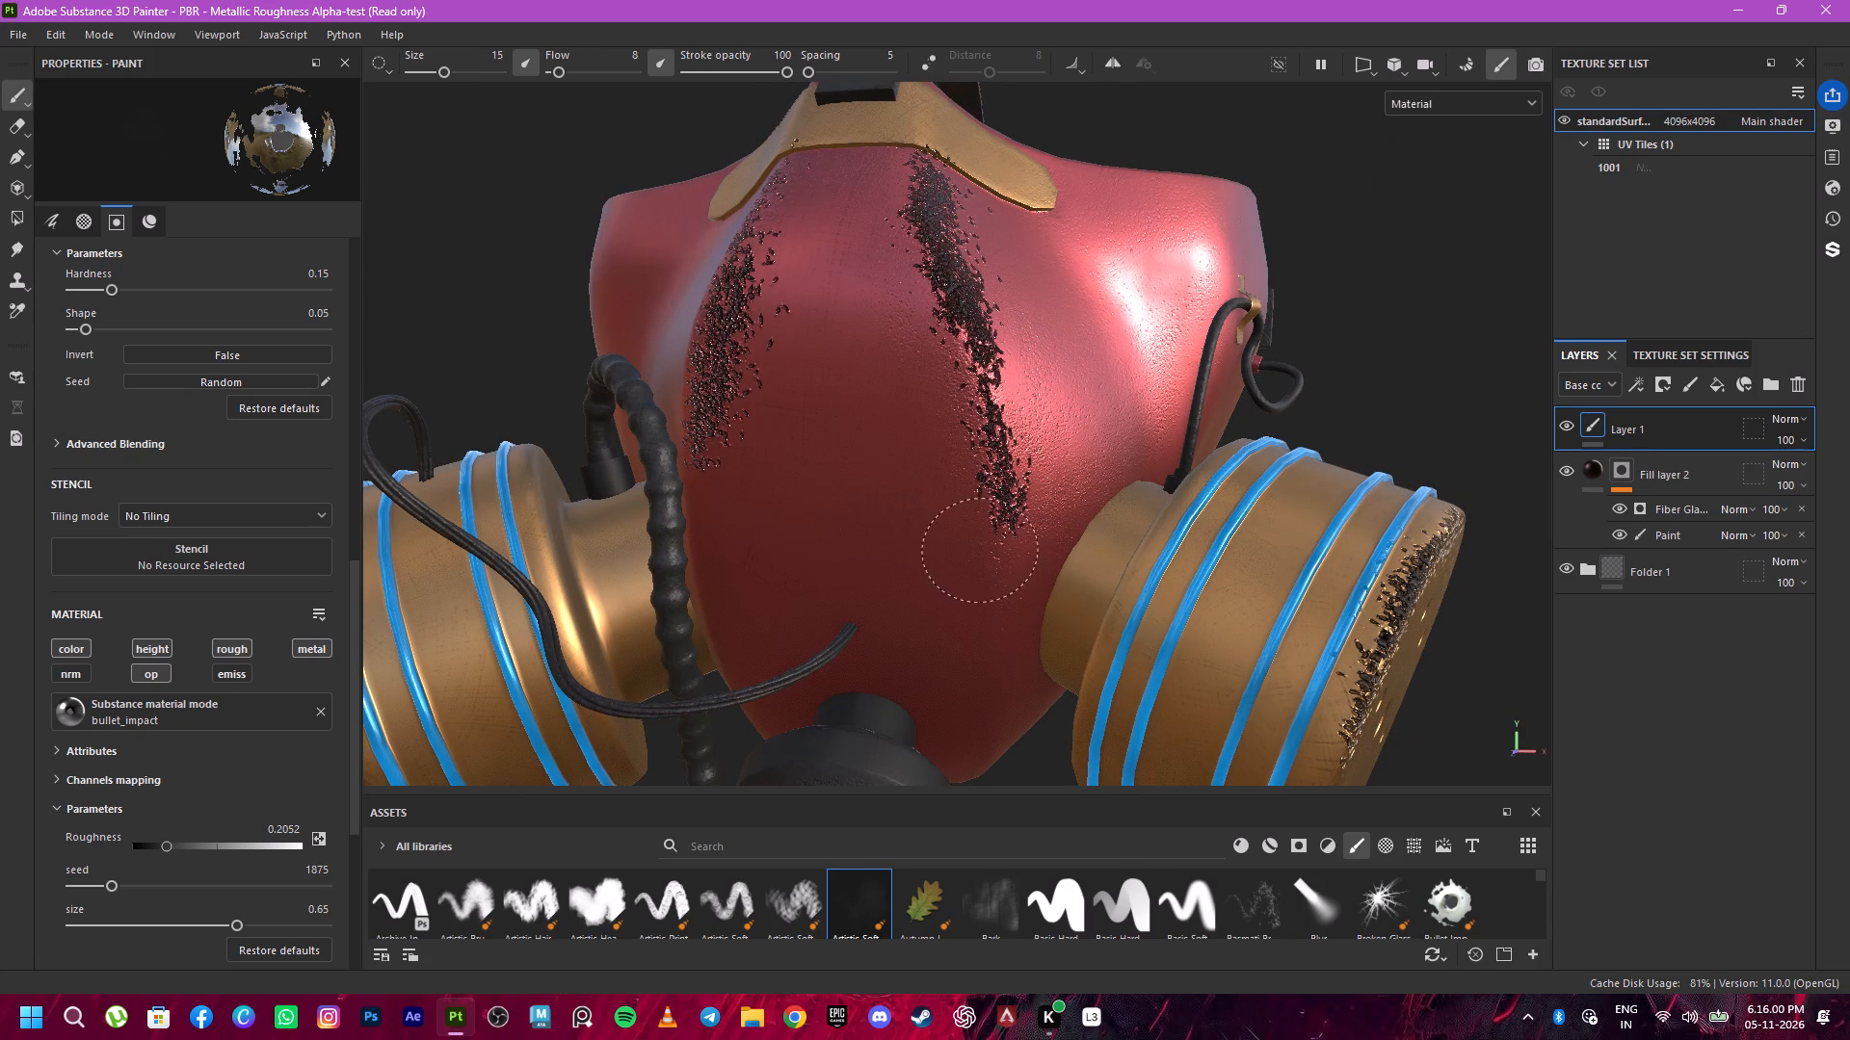
drag(979, 545, 852, 193)
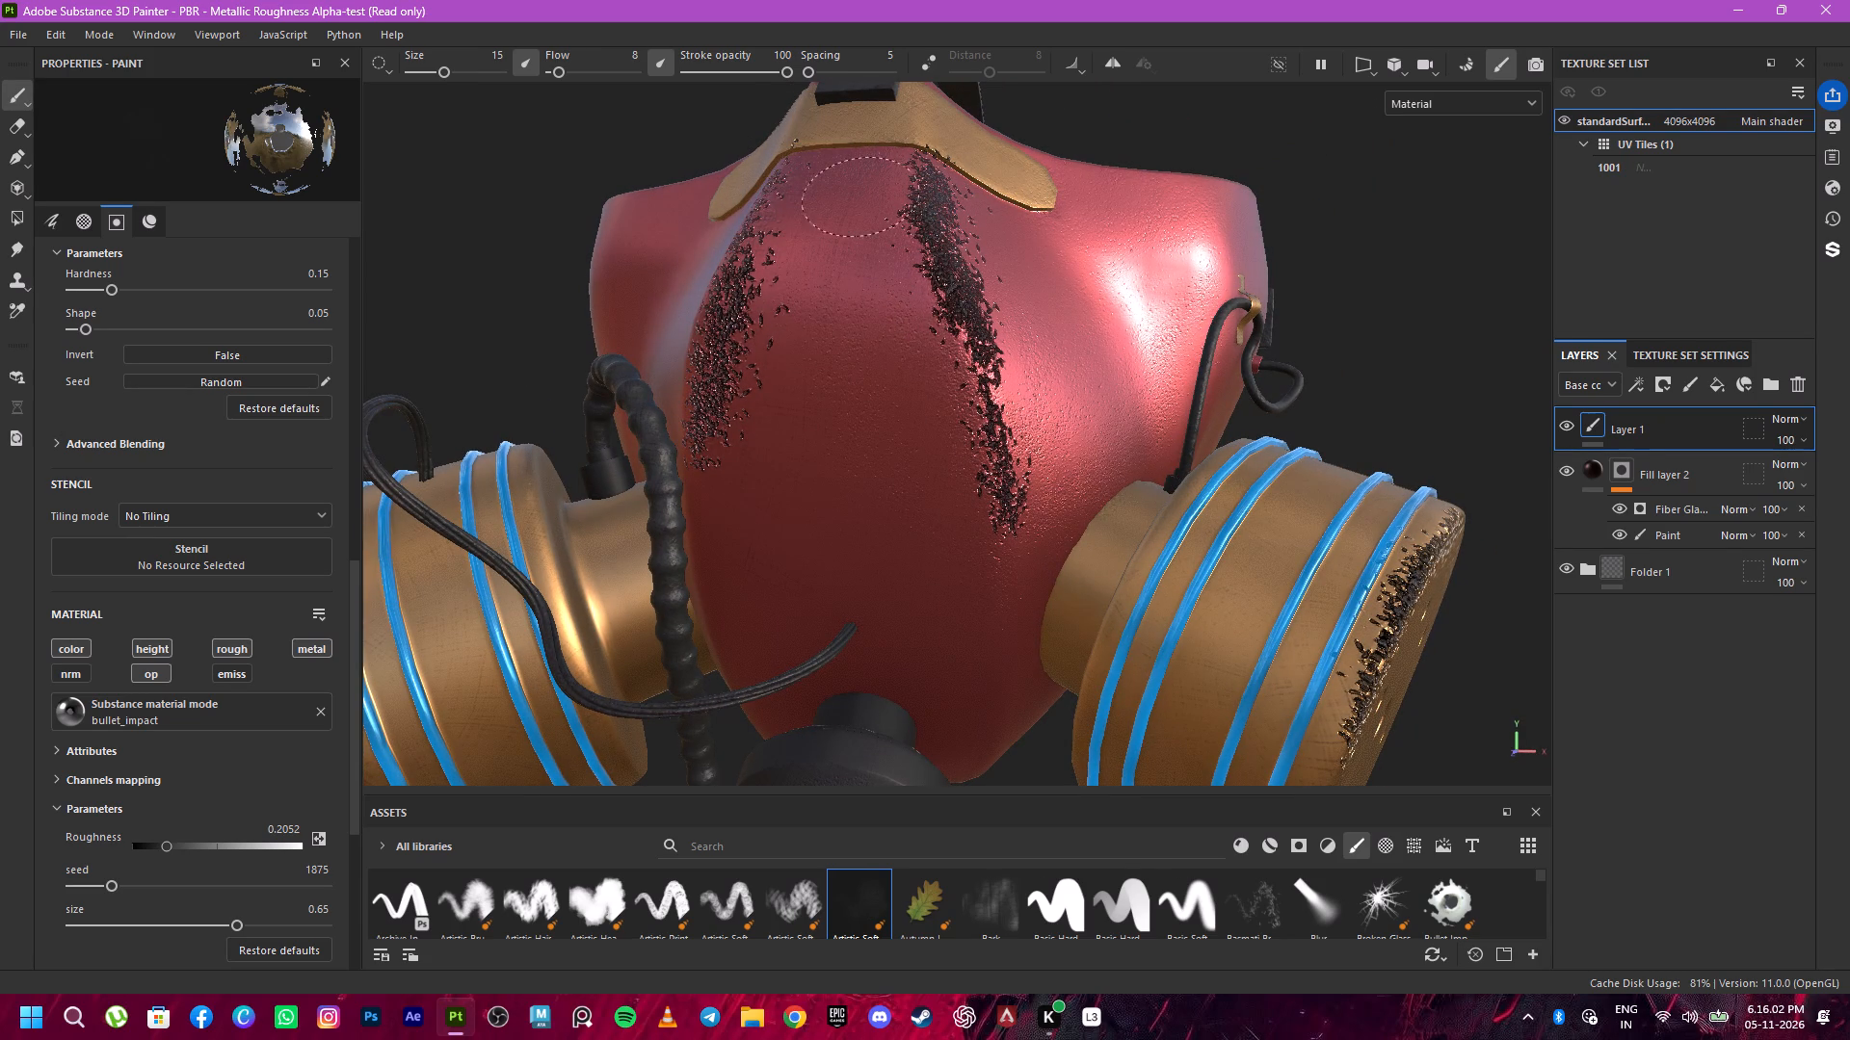
drag(852, 193, 739, 438)
Add faint speckled wear down the front panel beside the lower end of the hose-side dark streak.
alt+drag(766, 439, 1001, 456)
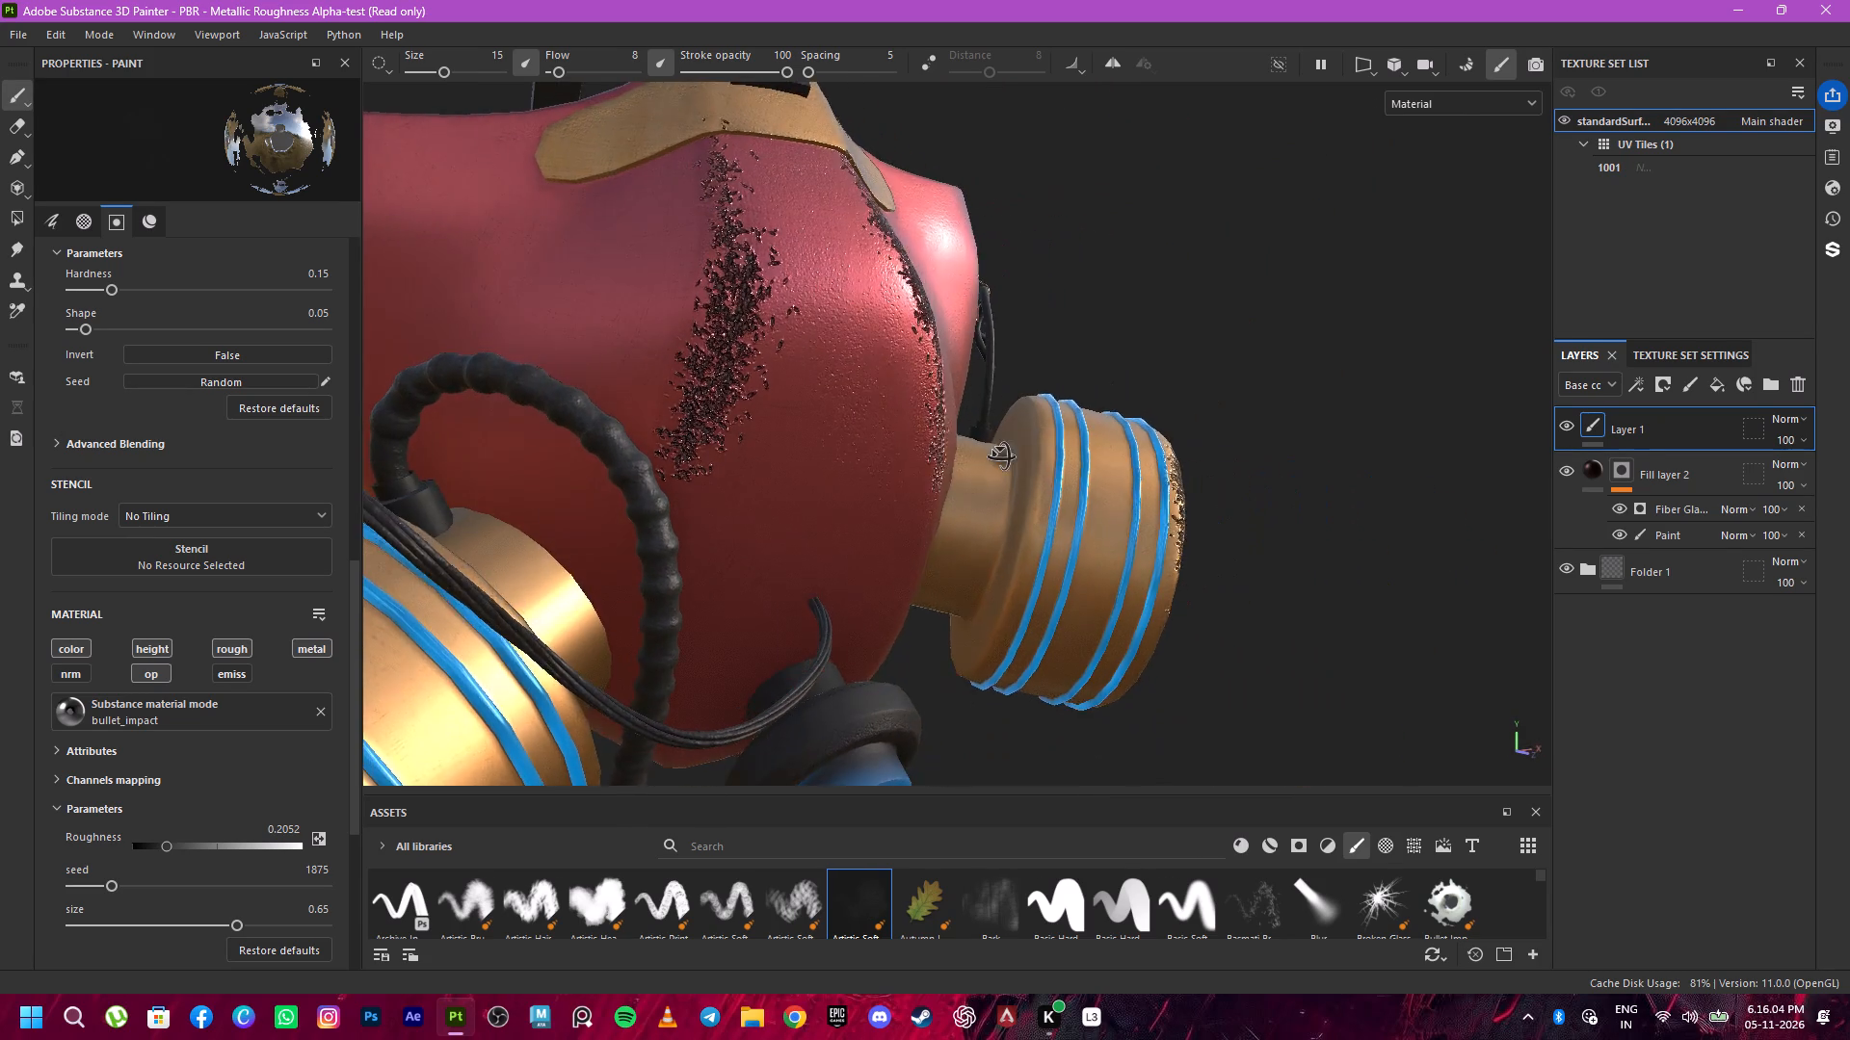
alt+drag(1001, 456, 998, 463)
drag(821, 327, 826, 469)
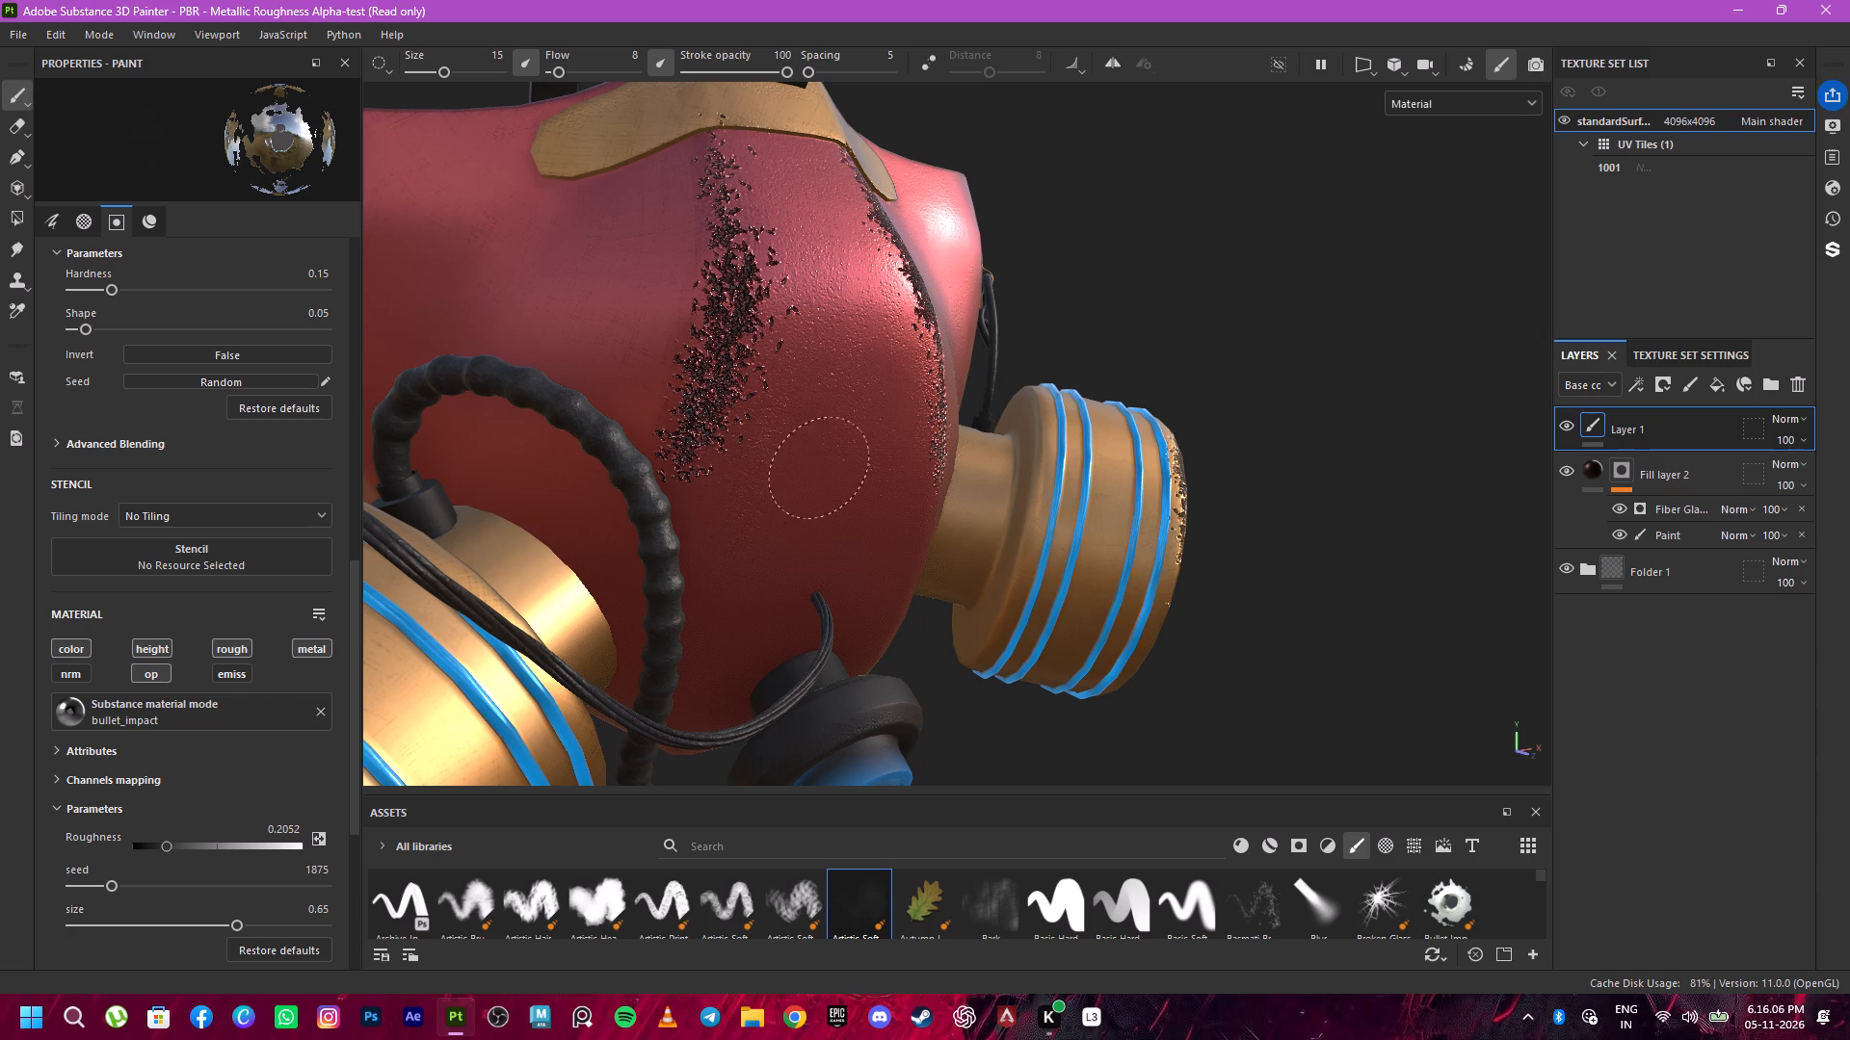
drag(826, 469, 806, 486)
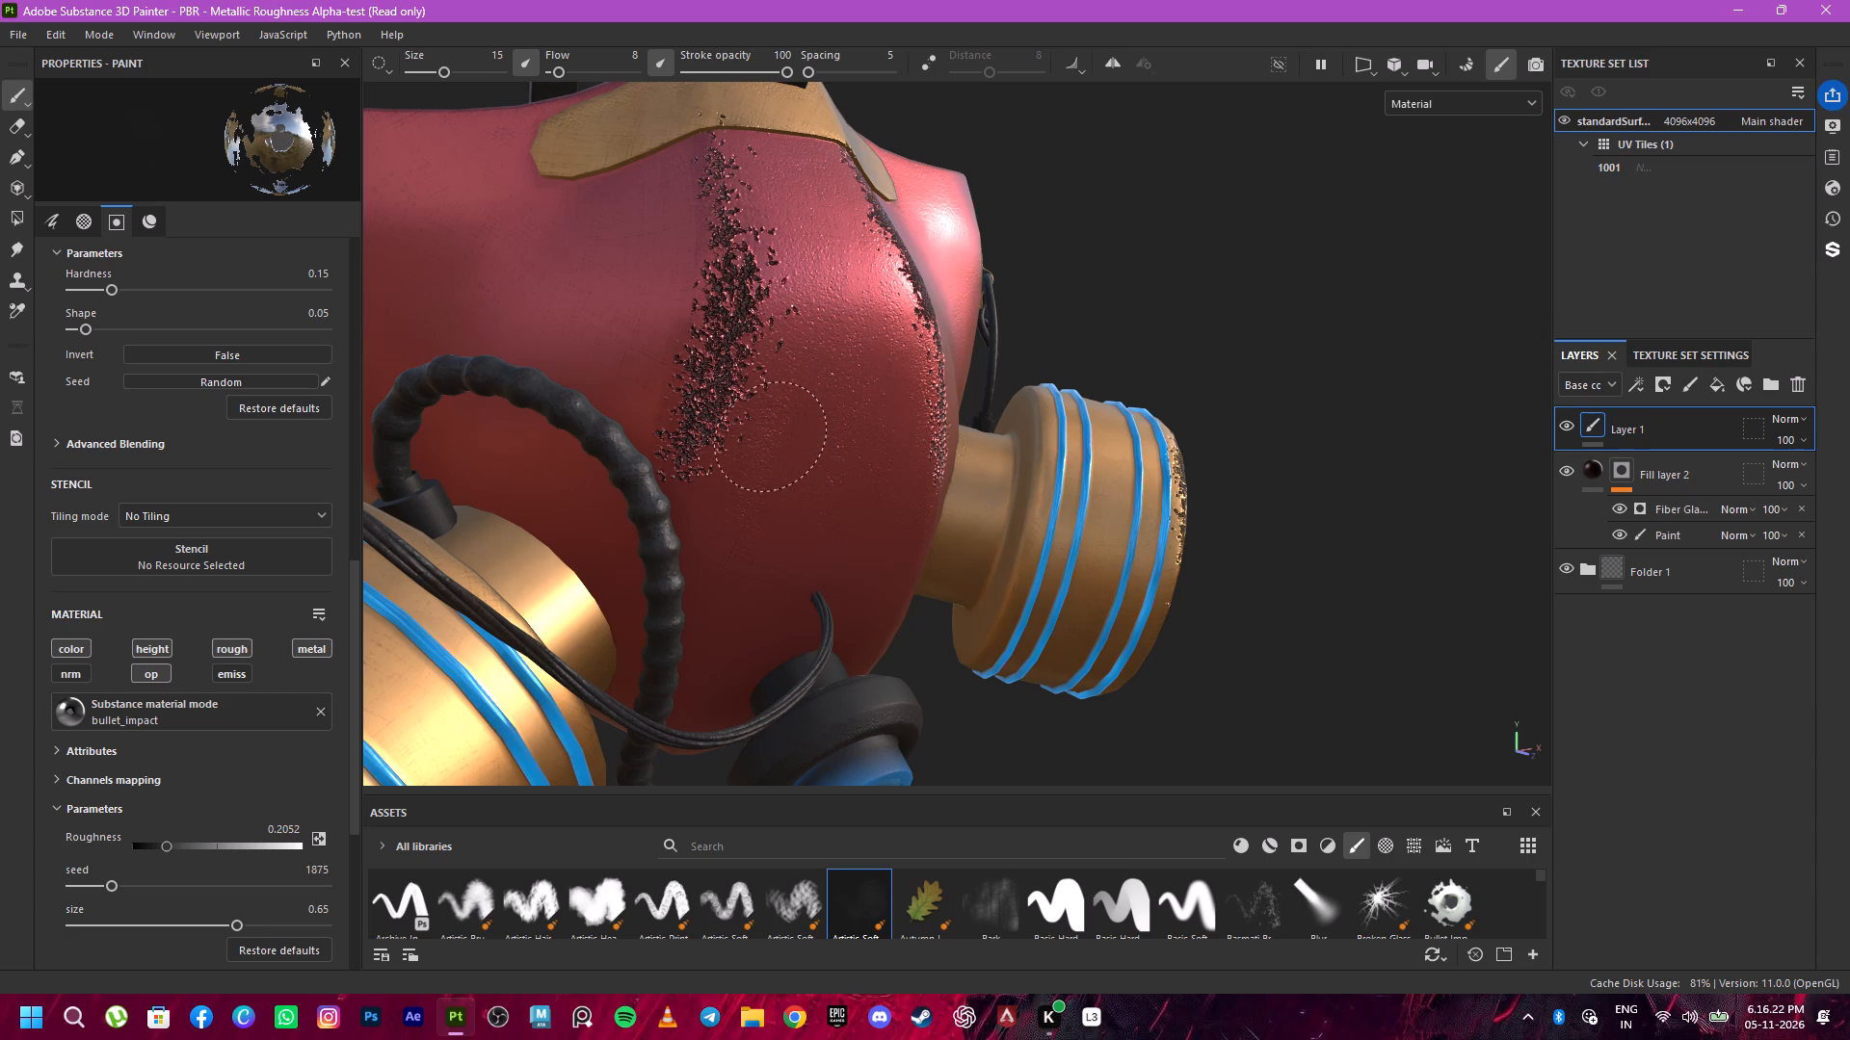
click(792, 482)
Paint faint speckled wear below and beyond the nose plate's tip on the hose side of the red body.
scroll(743, 440, down, 3)
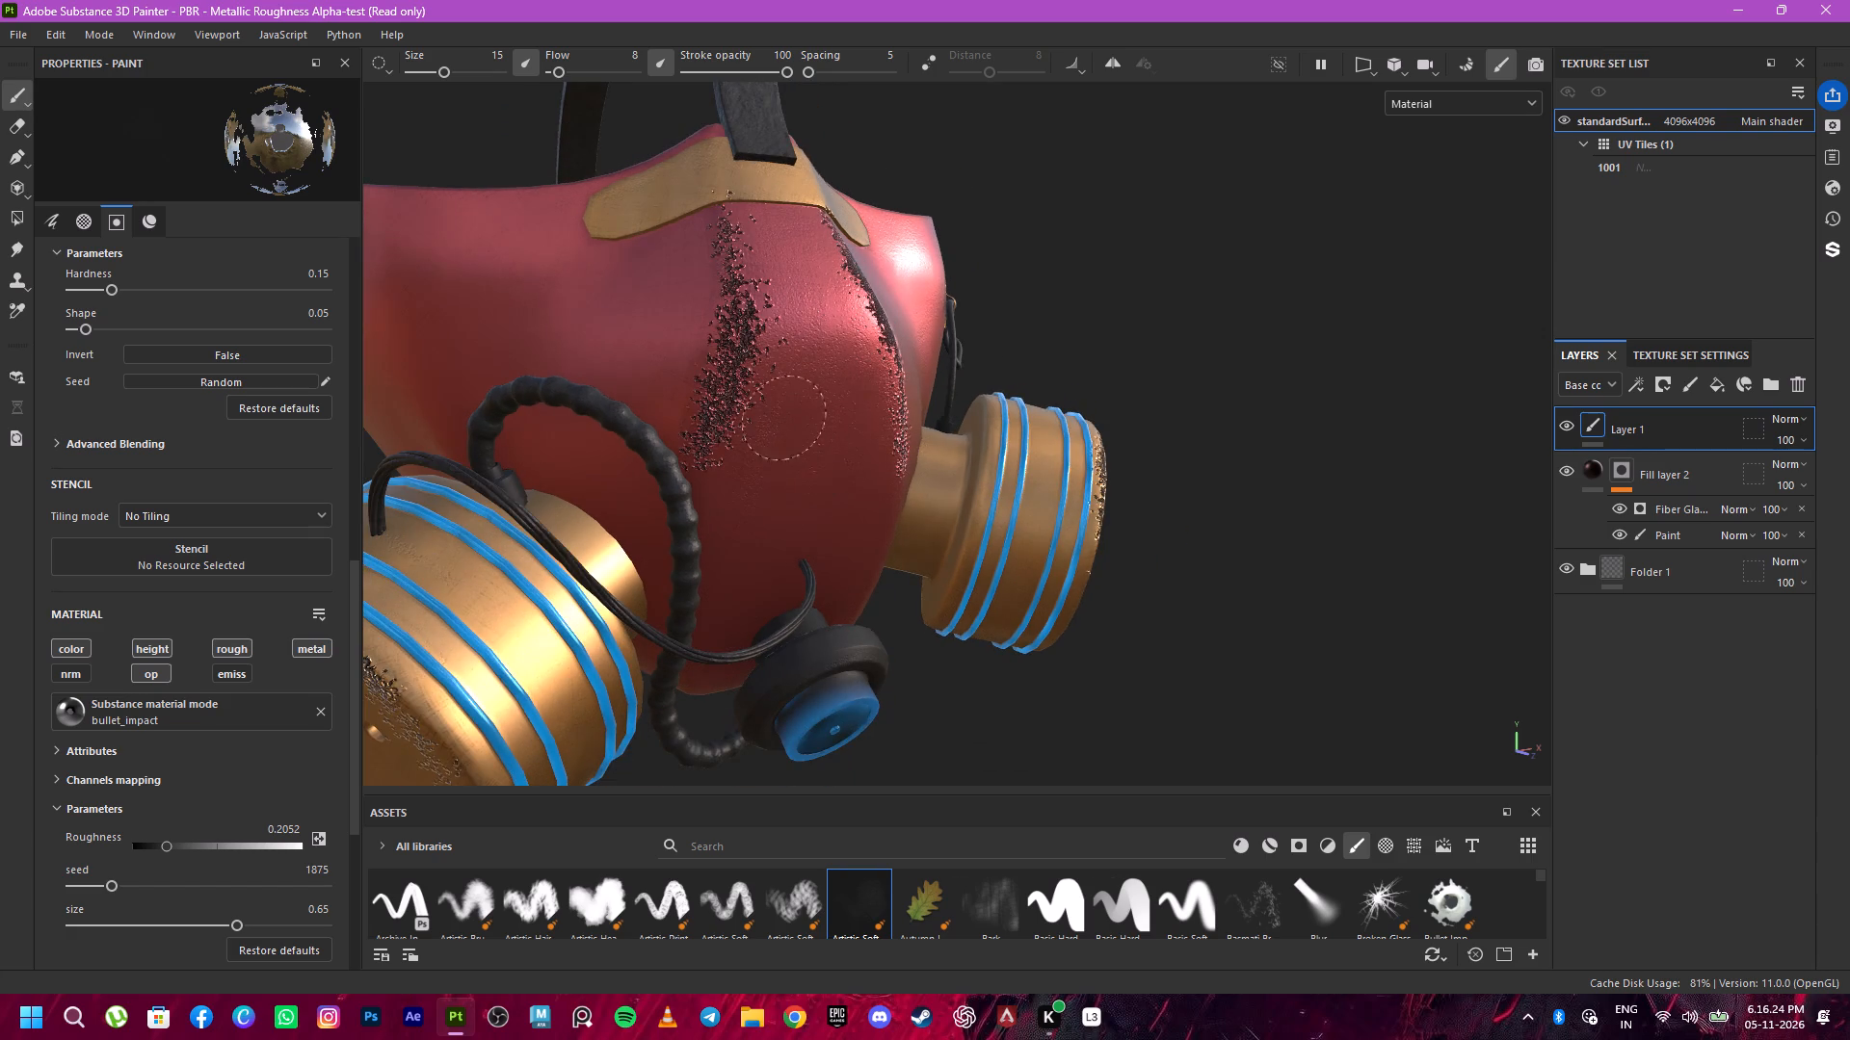
scroll(751, 345, down, 3)
alt+drag(656, 287, 720, 311)
alt+middle_drag(710, 282, 855, 371)
scroll(821, 364, up, 4)
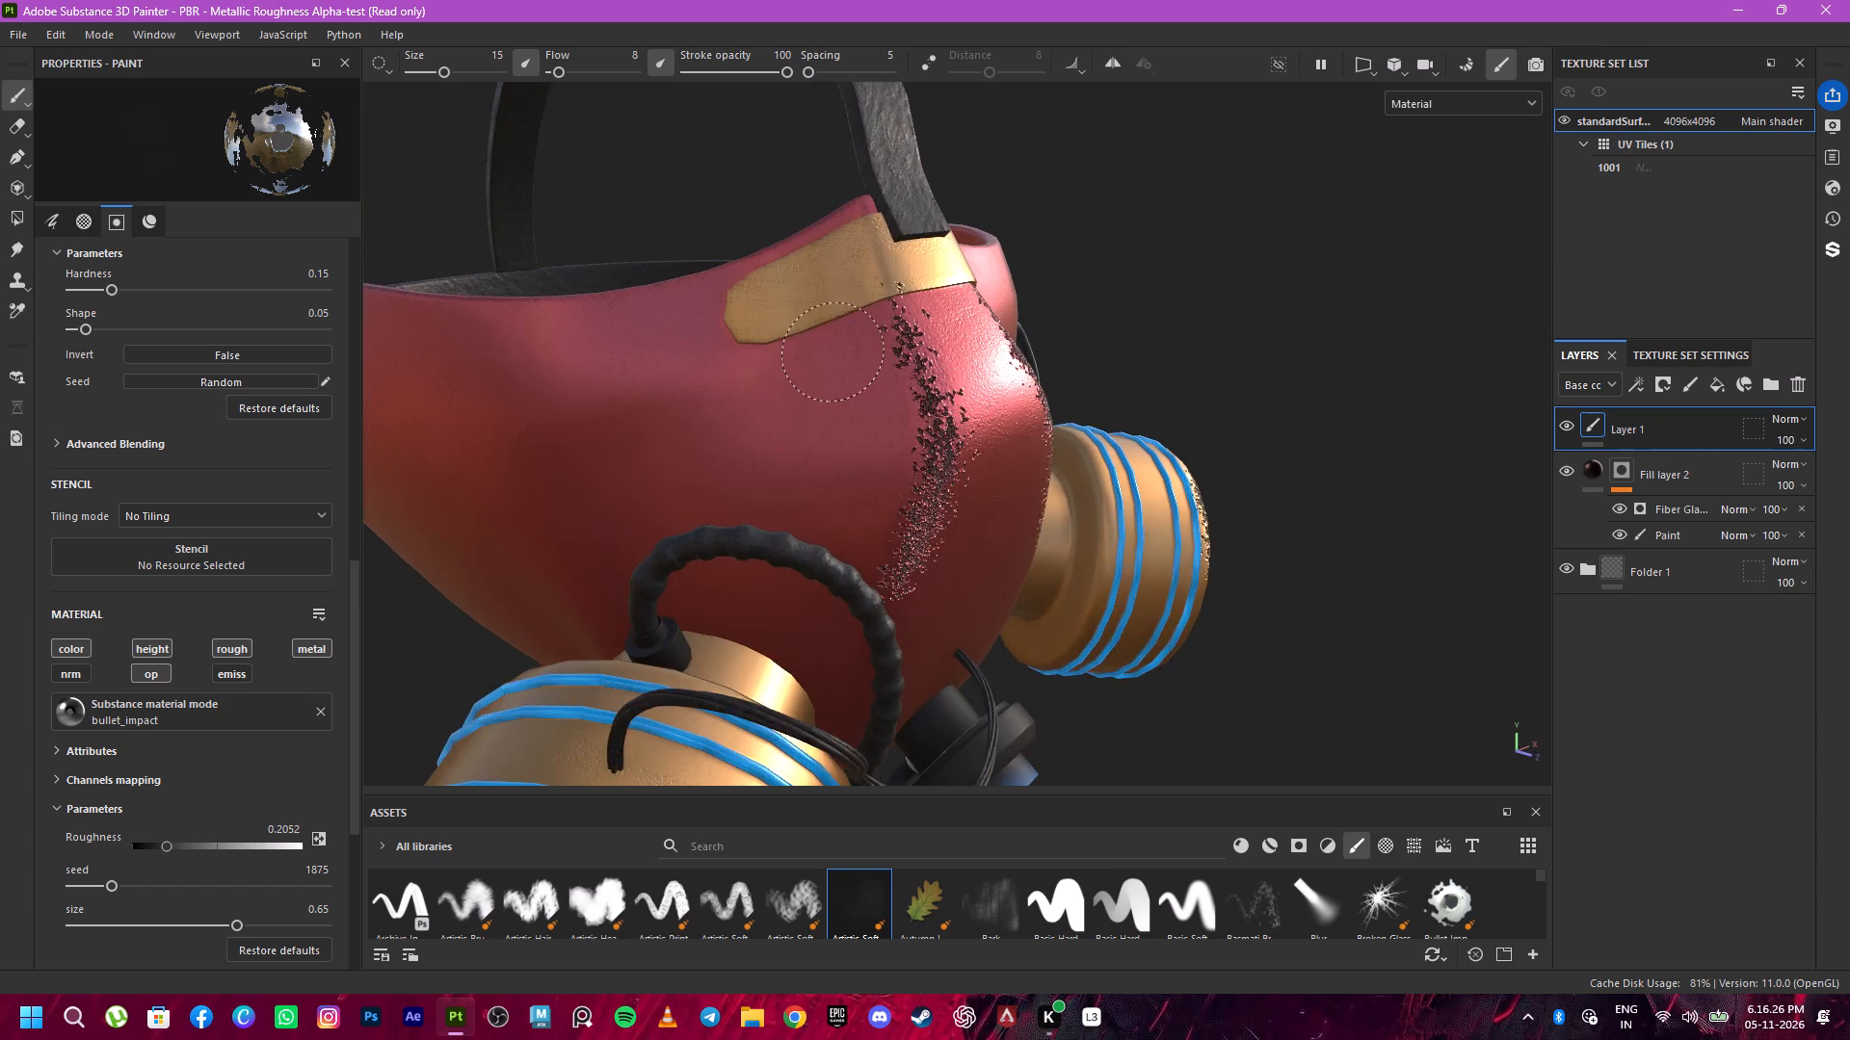
scroll(832, 351, up, 2)
drag(885, 296, 657, 359)
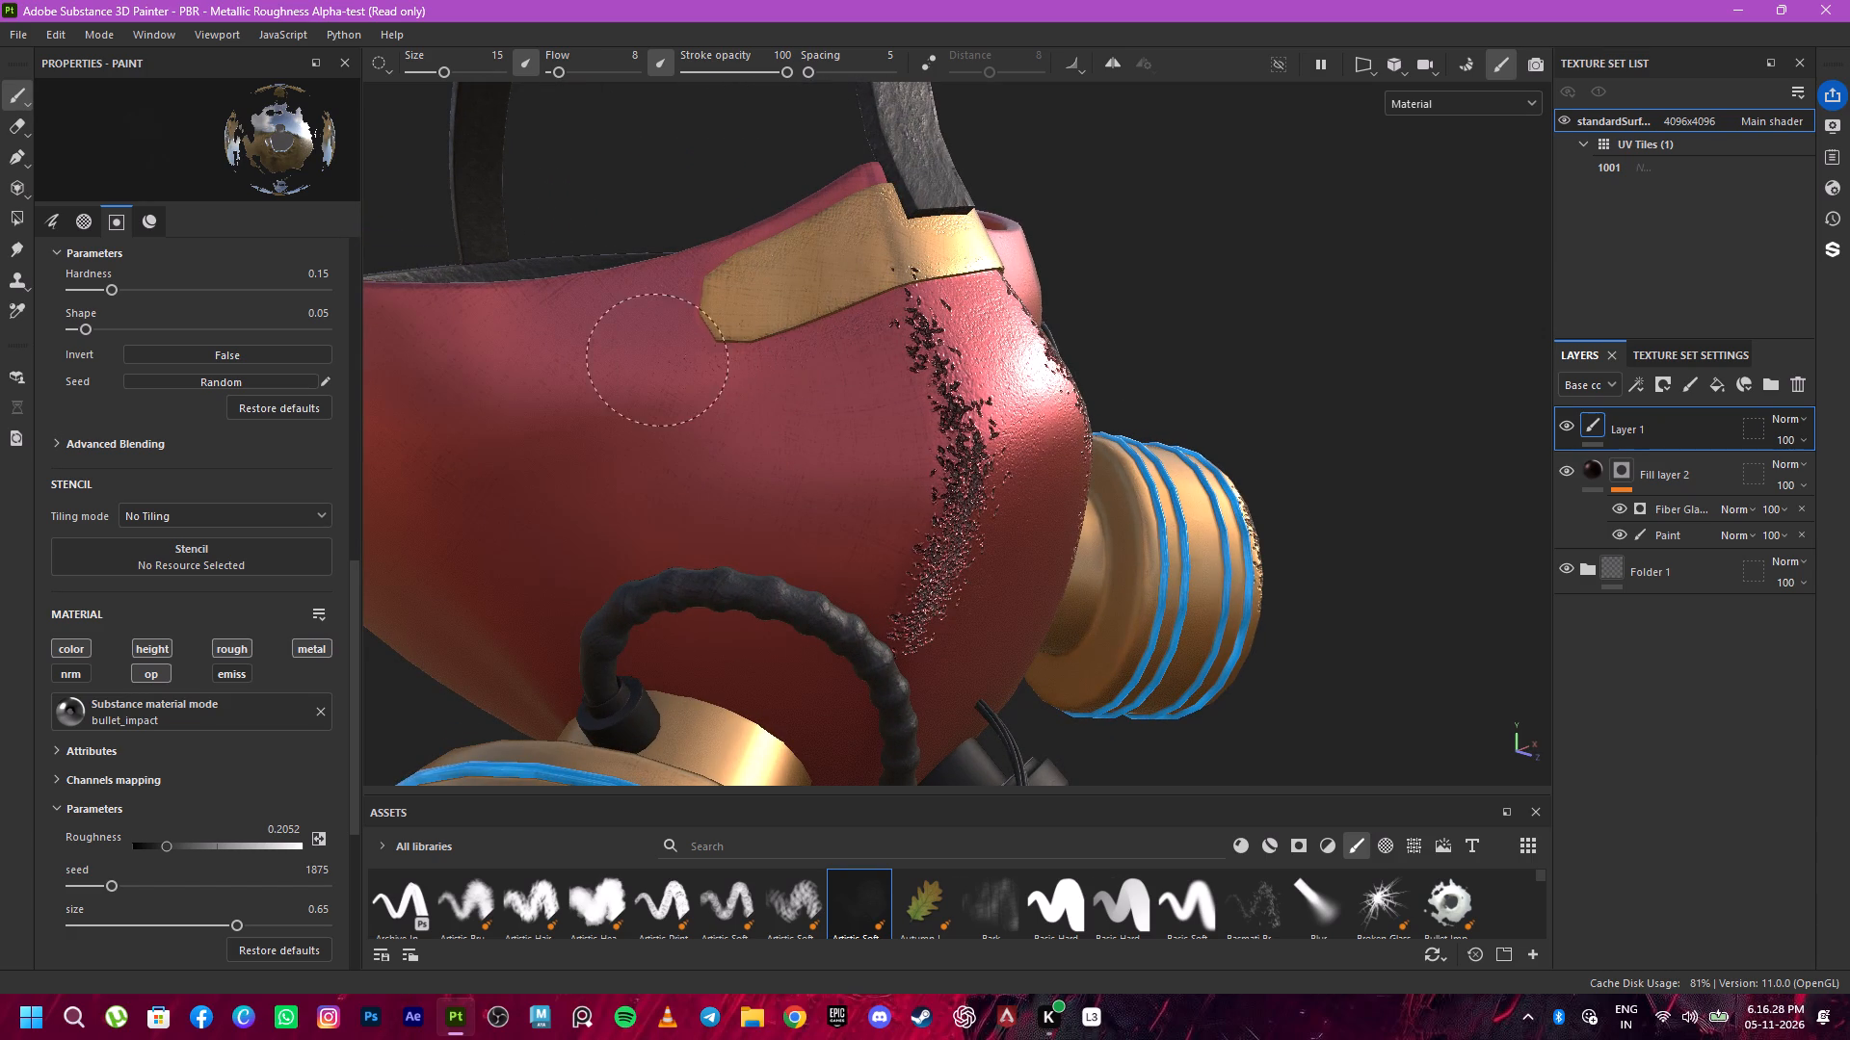
drag(657, 359, 621, 348)
drag(745, 345, 578, 309)
drag(578, 309, 741, 341)
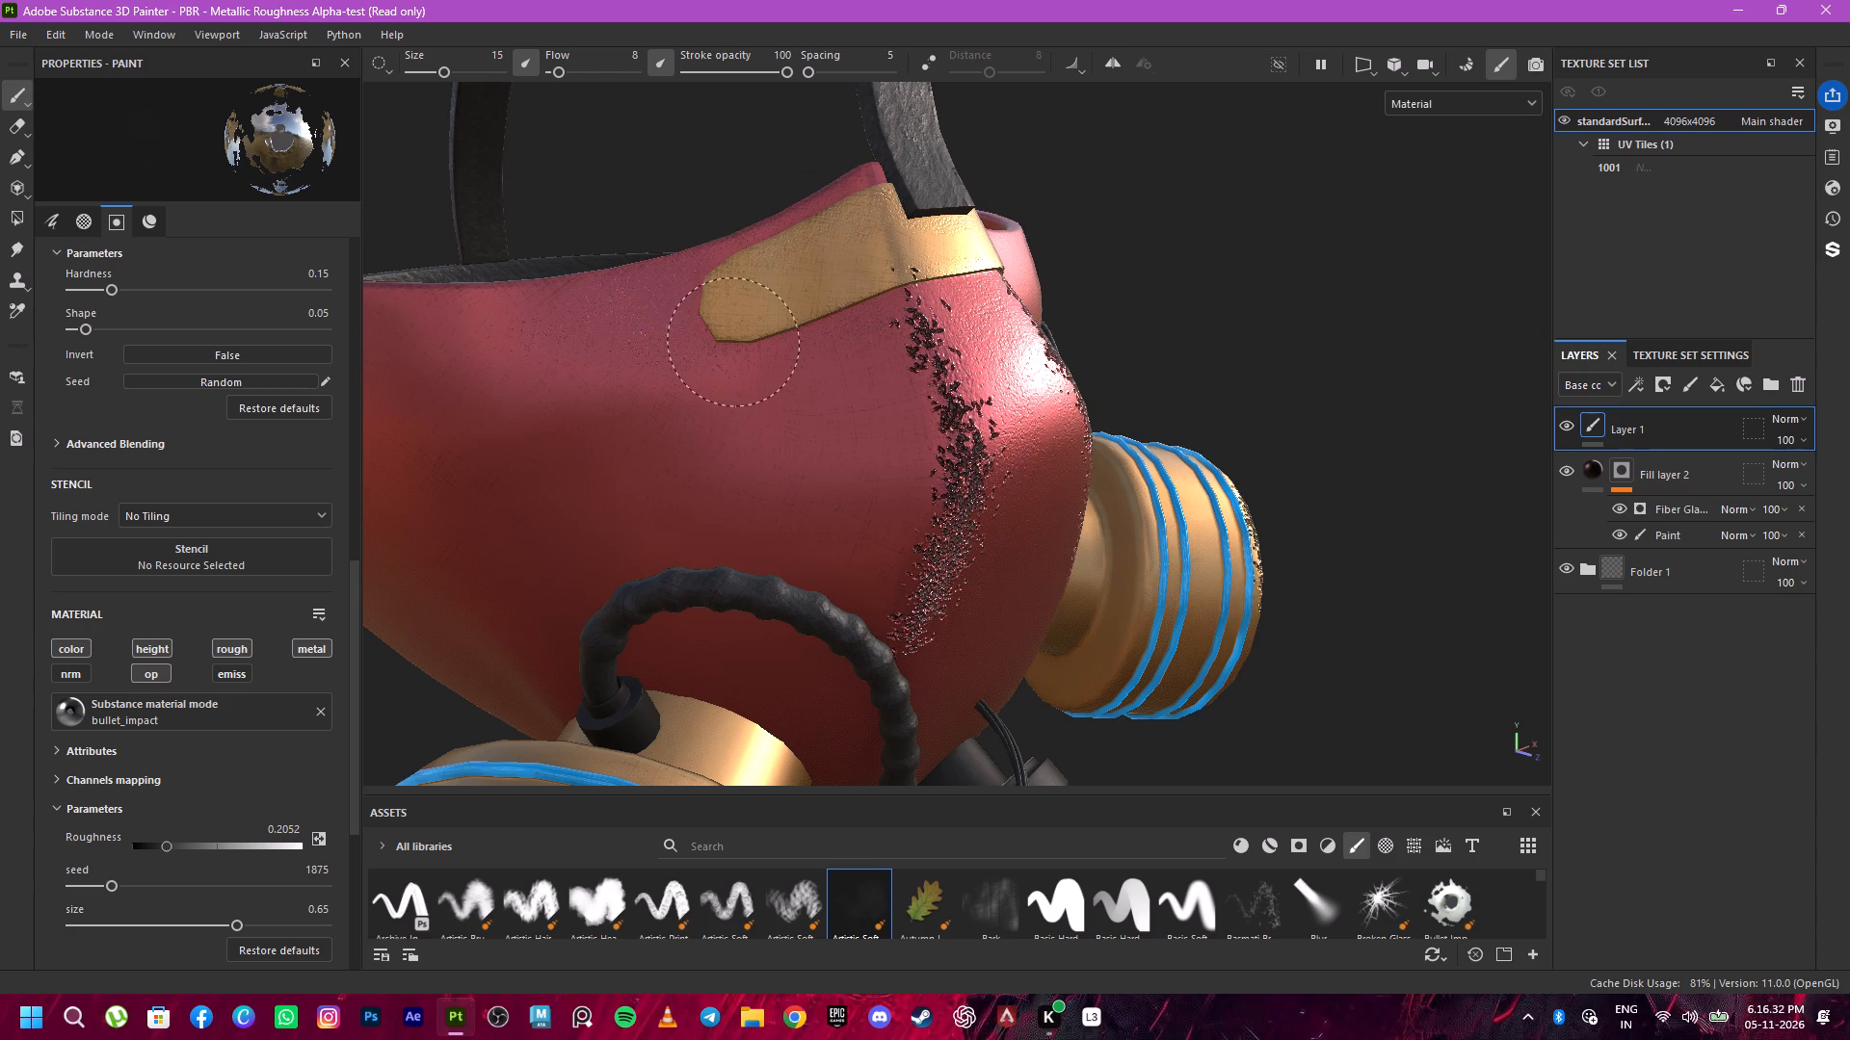
drag(741, 341, 841, 327)
Carry the faint wear along the hose-side upper edge of the red body to the strap and back toward the nose plate.
alt+middle_drag(664, 380, 1009, 374)
alt+drag(825, 359, 938, 343)
drag(936, 298, 801, 319)
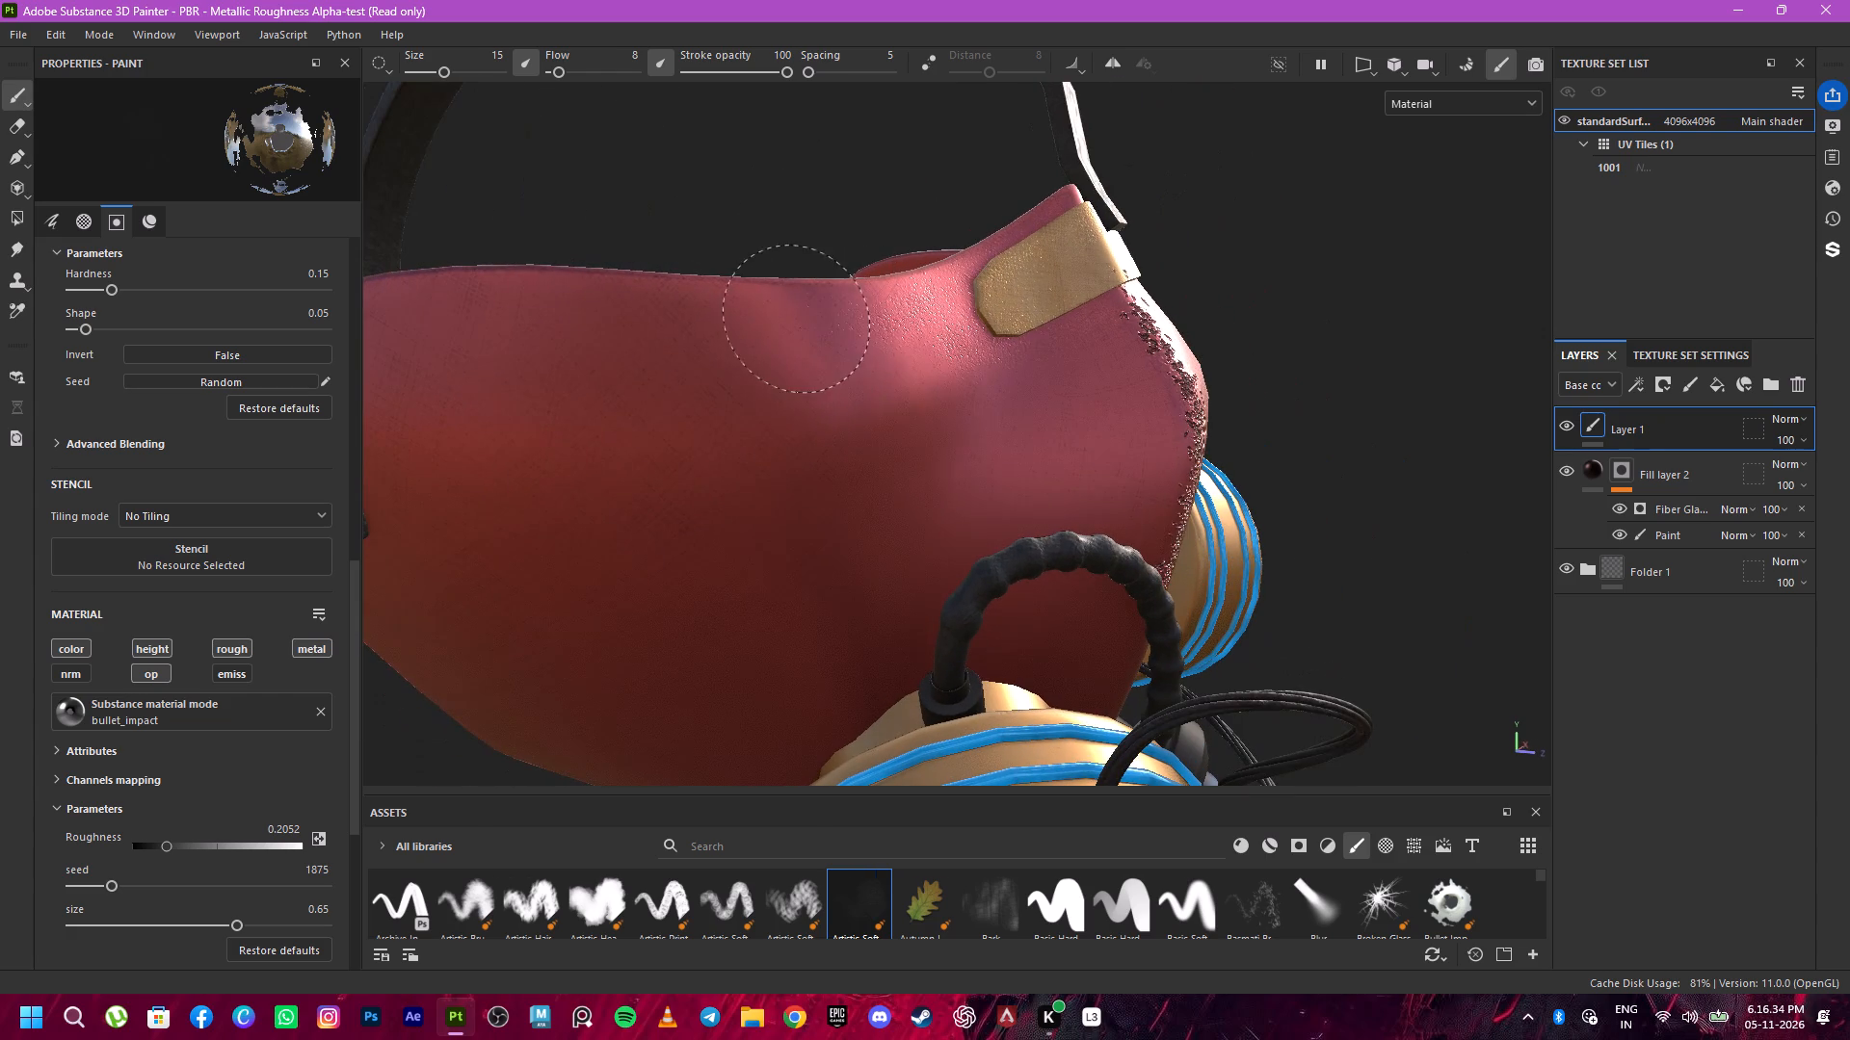
drag(801, 319, 654, 330)
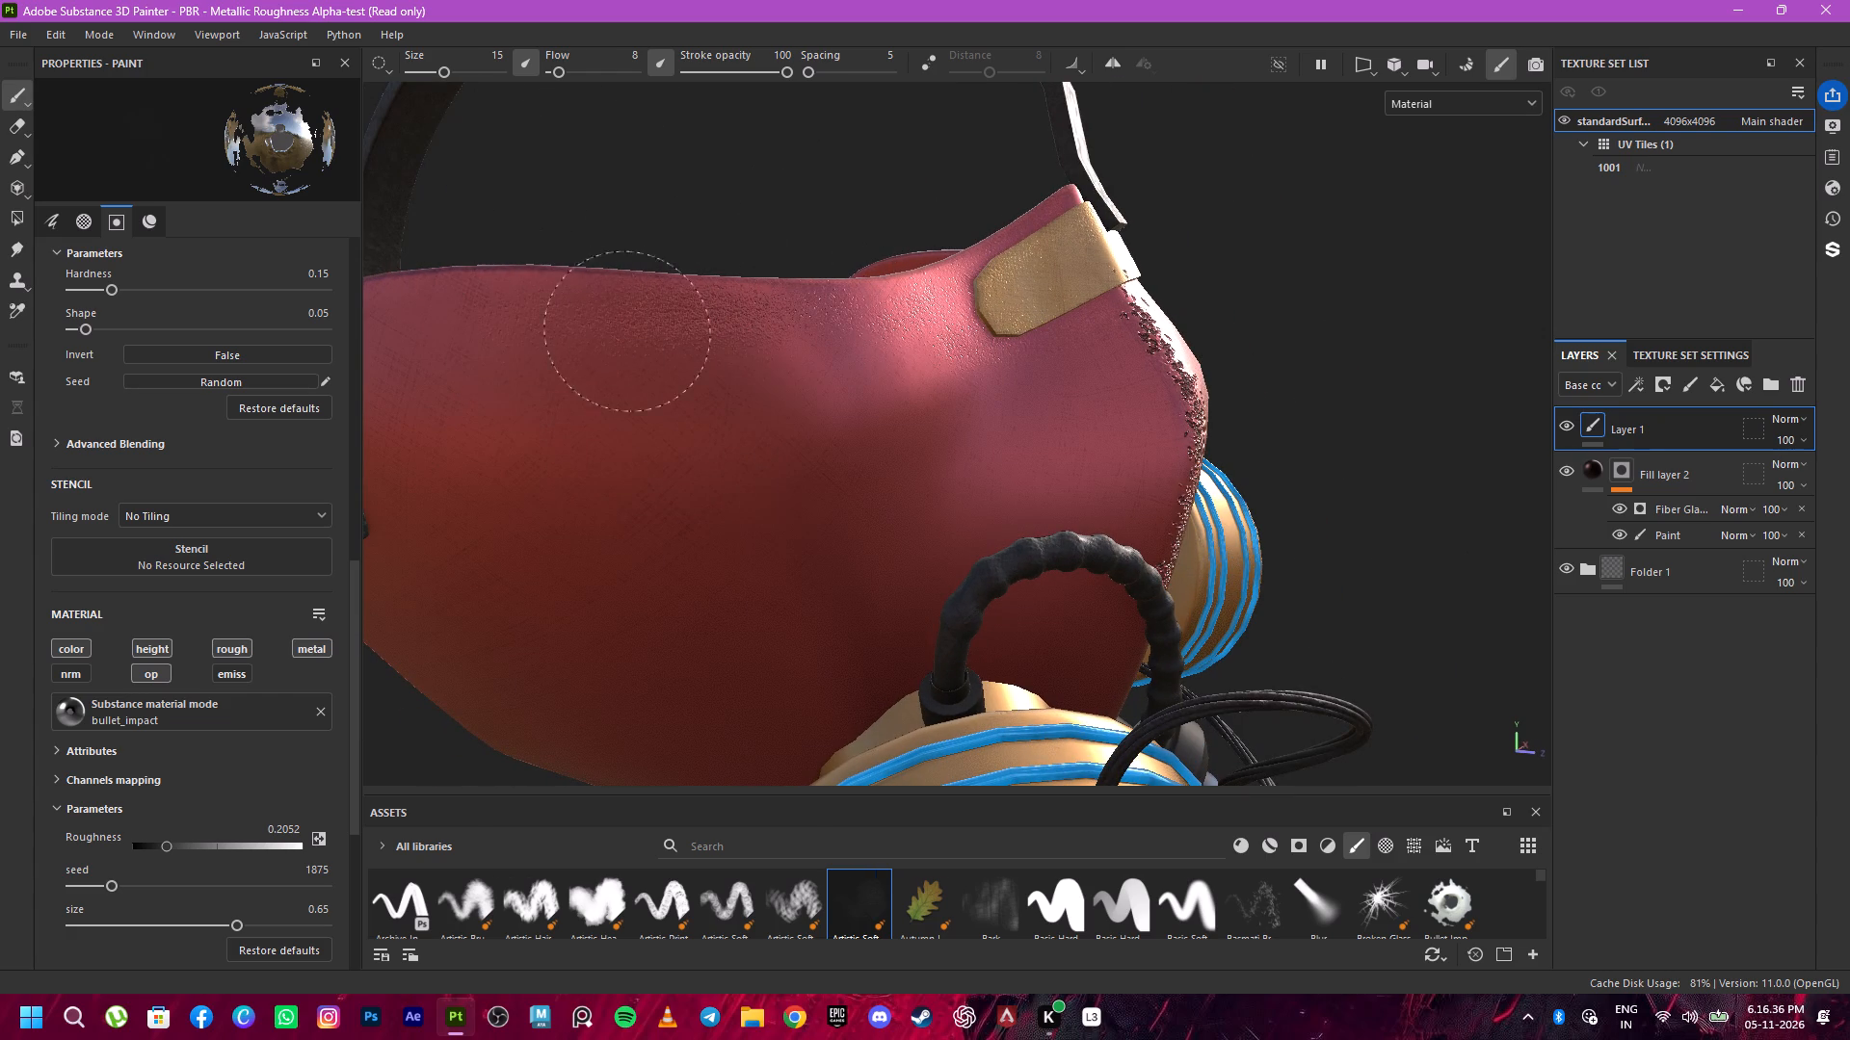
drag(654, 330, 806, 346)
alt+middle_drag(680, 338, 1054, 326)
drag(1001, 279, 694, 354)
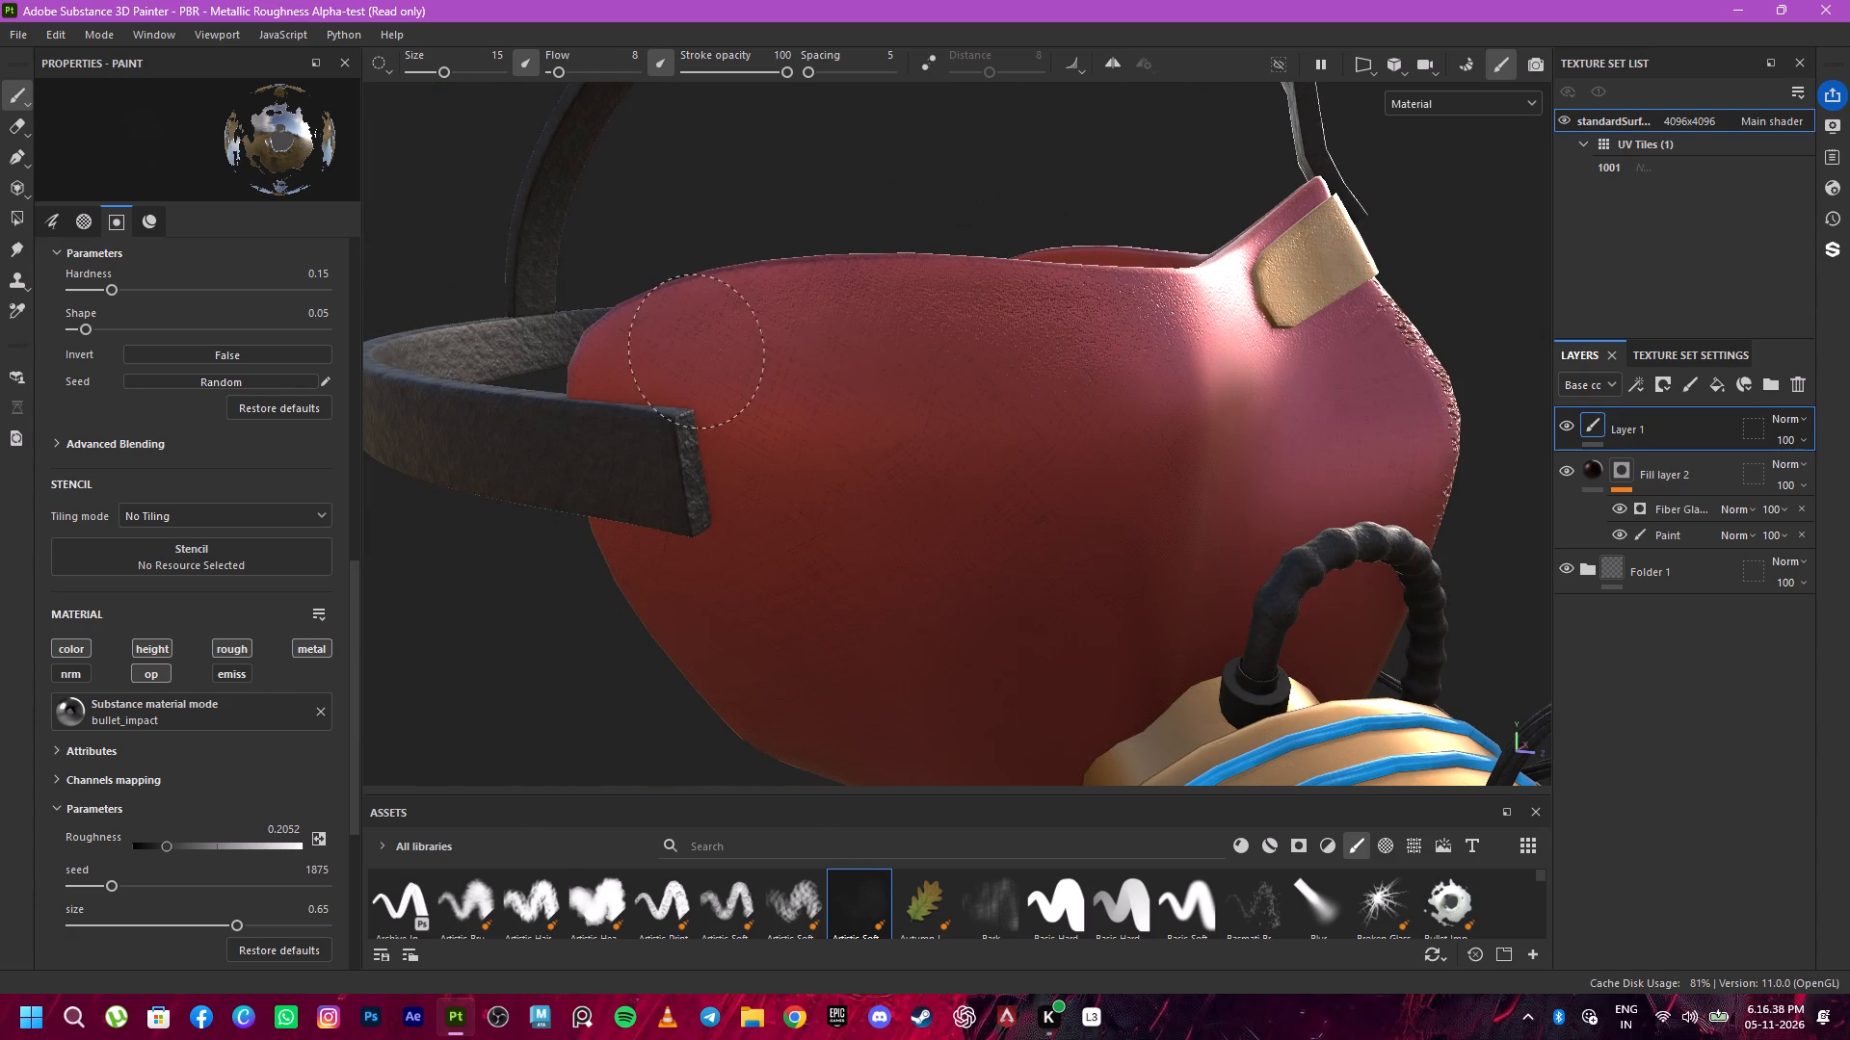
drag(694, 354, 1233, 342)
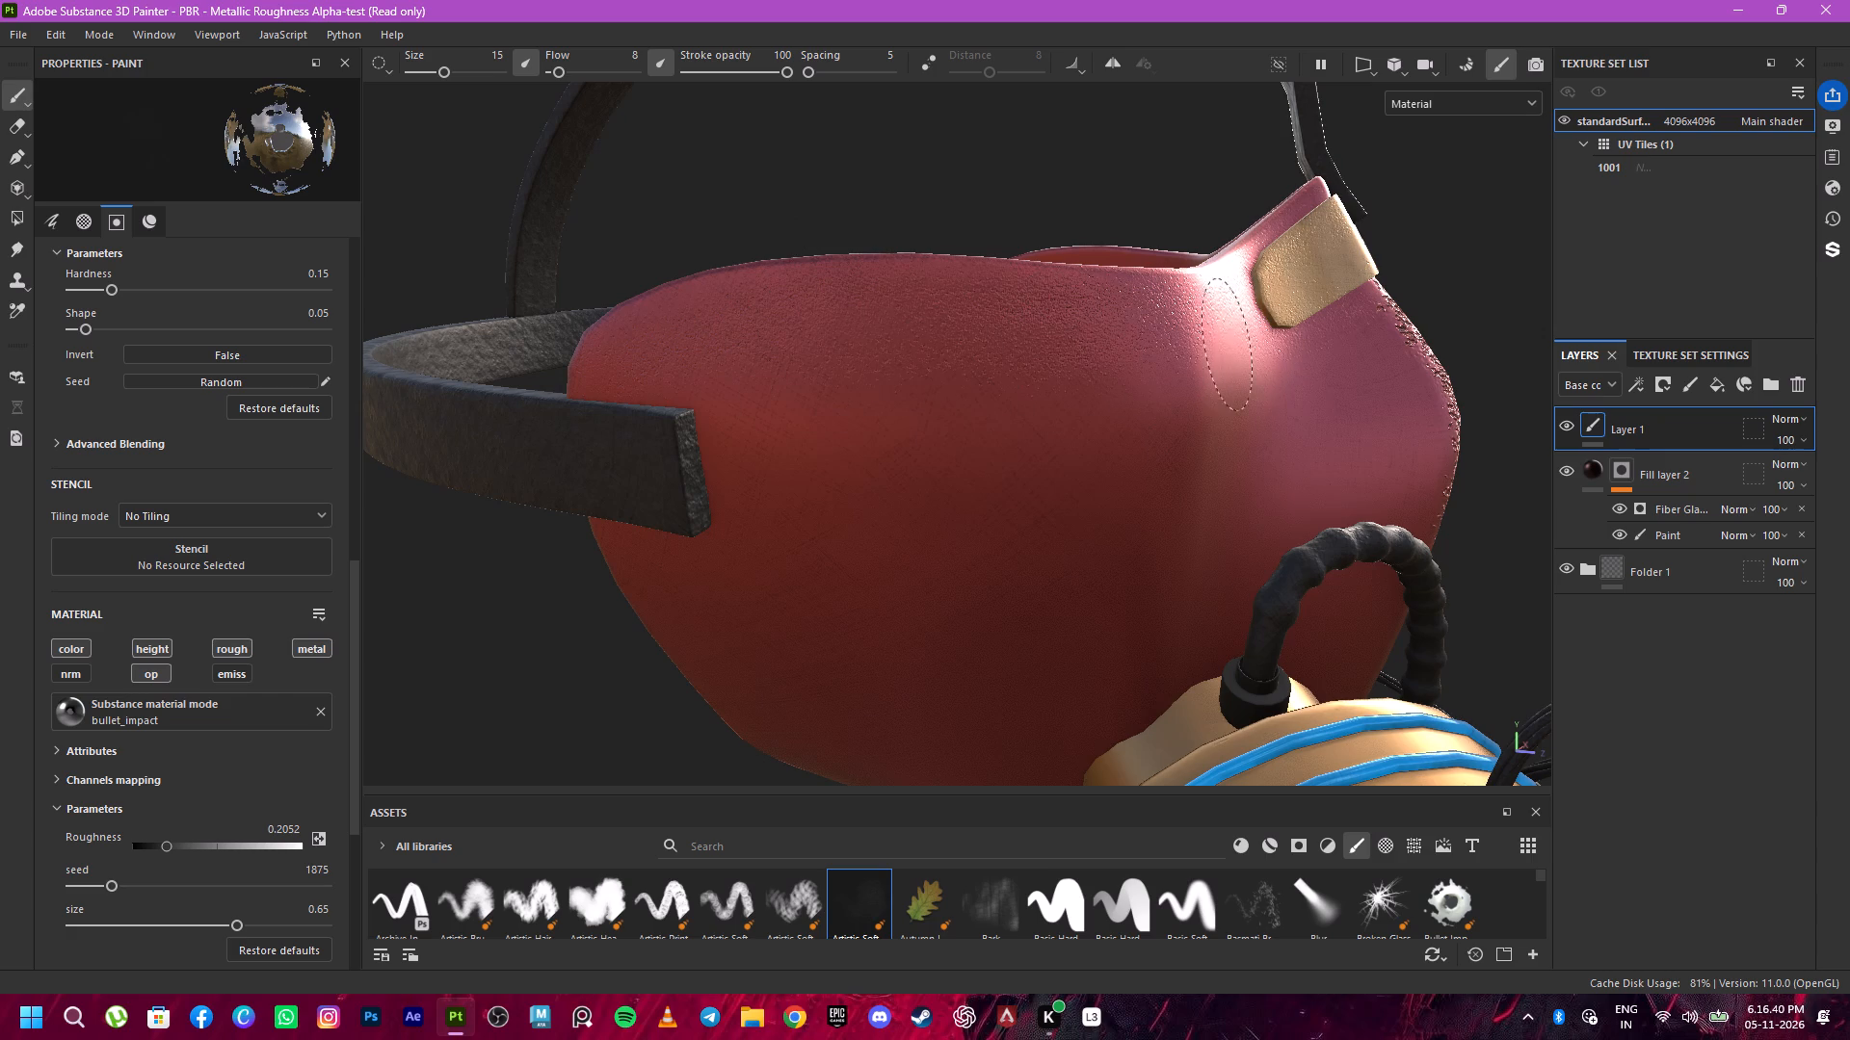
drag(1233, 342, 1197, 429)
Paint faint speckled wear down the rear edge of the hose-side red body, from above the strap end to the lower curve.
alt+drag(716, 469, 767, 454)
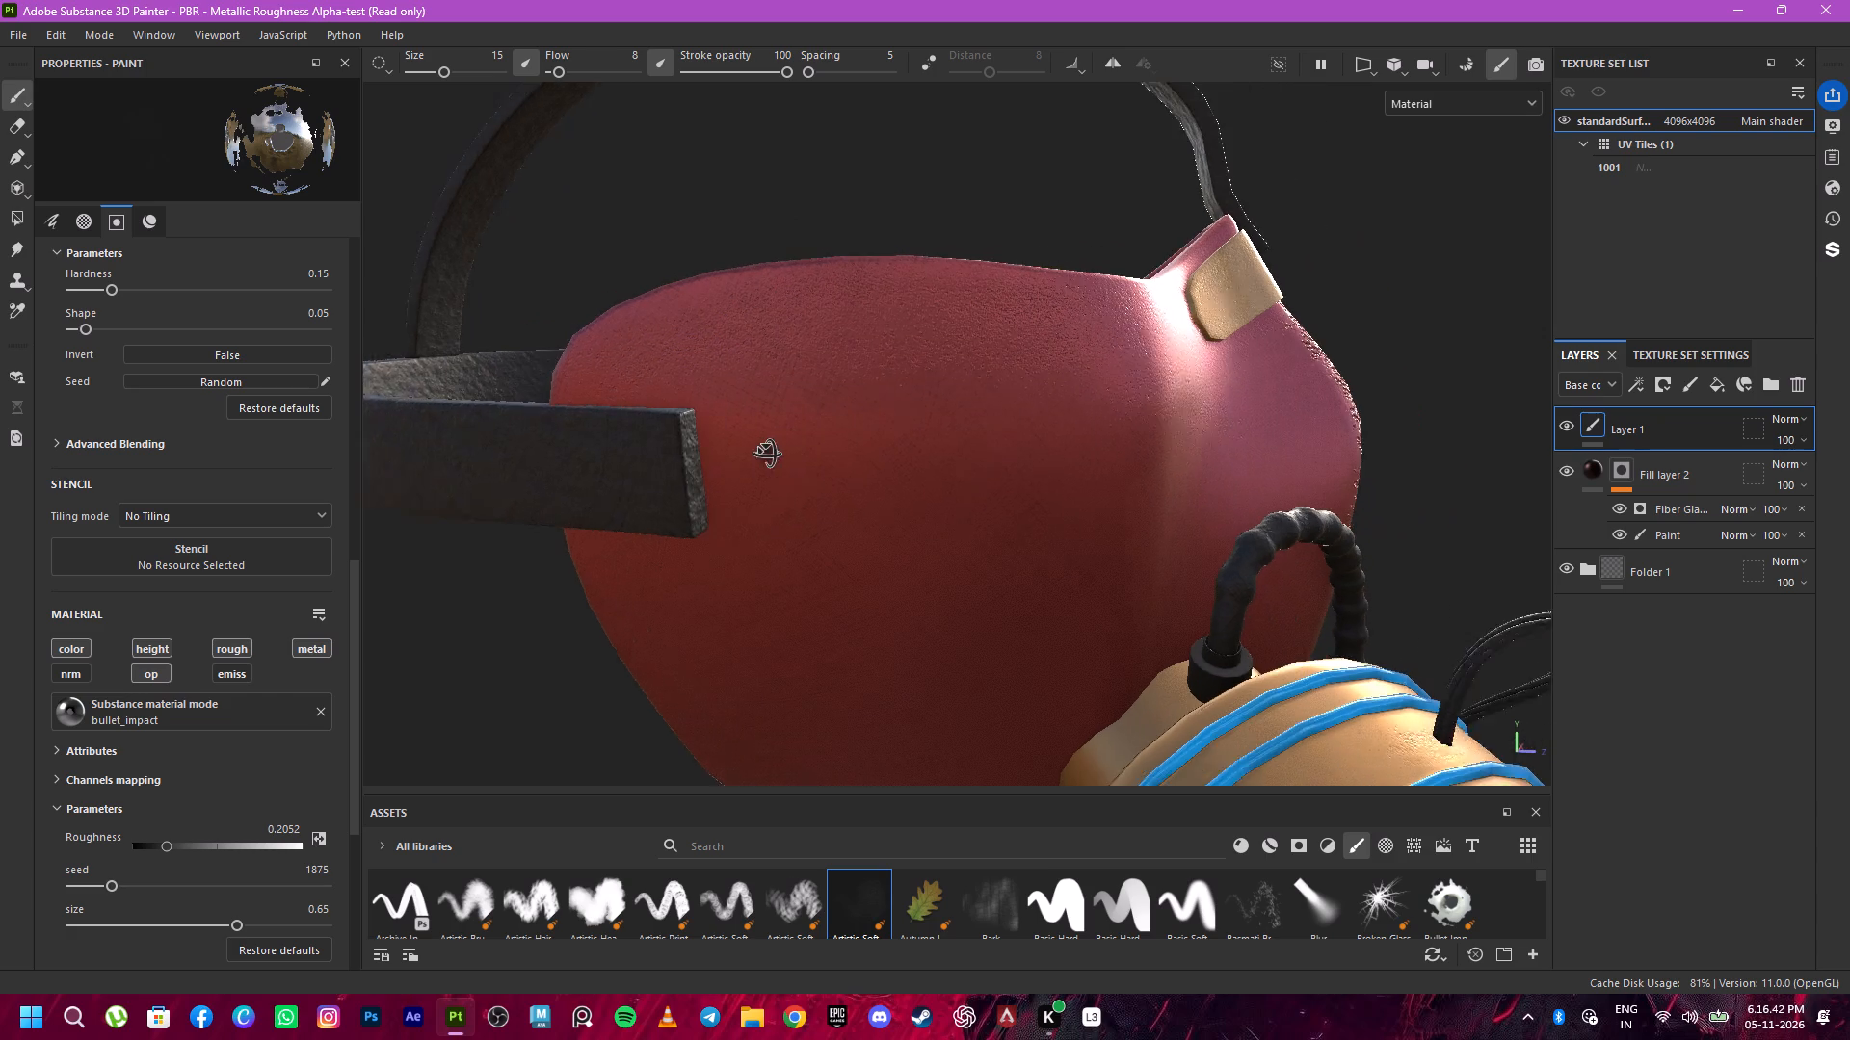
alt+drag(767, 454, 788, 454)
drag(624, 353, 631, 389)
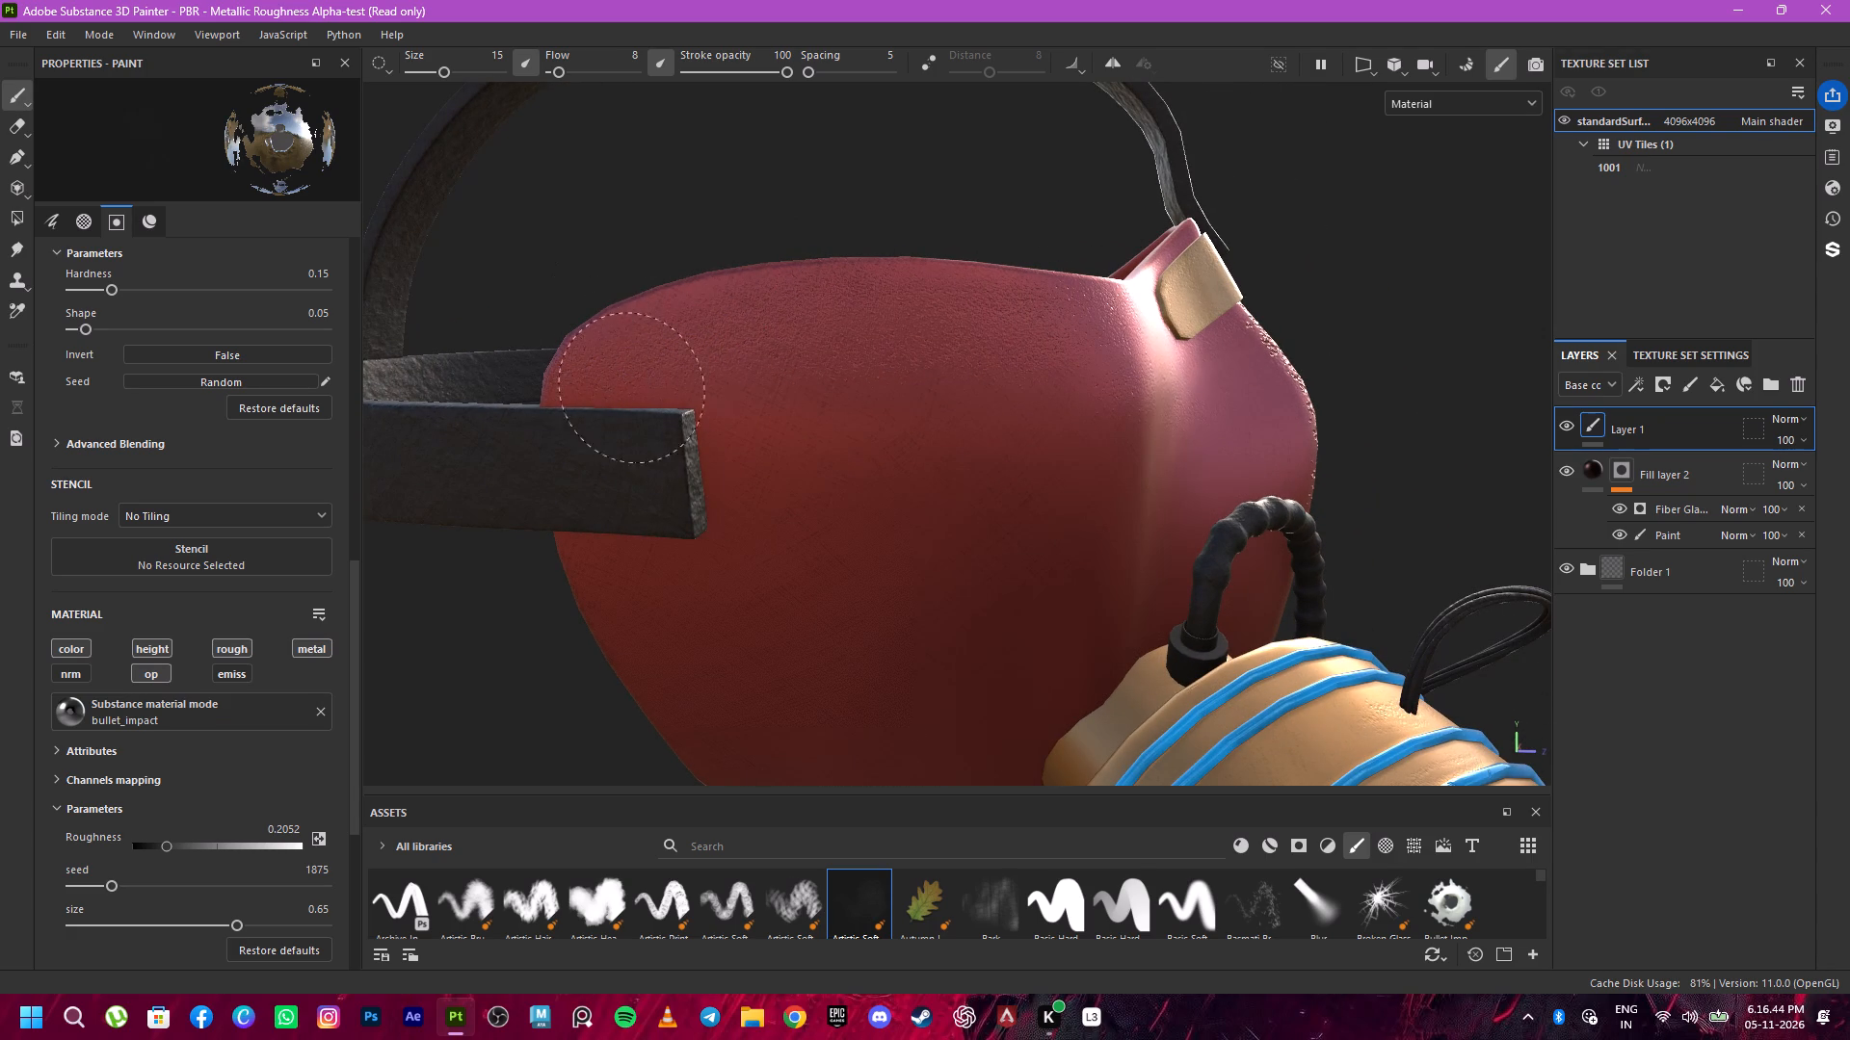
drag(631, 389, 629, 657)
drag(629, 657, 661, 741)
alt+middle_drag(822, 561, 825, 360)
drag(650, 456, 642, 475)
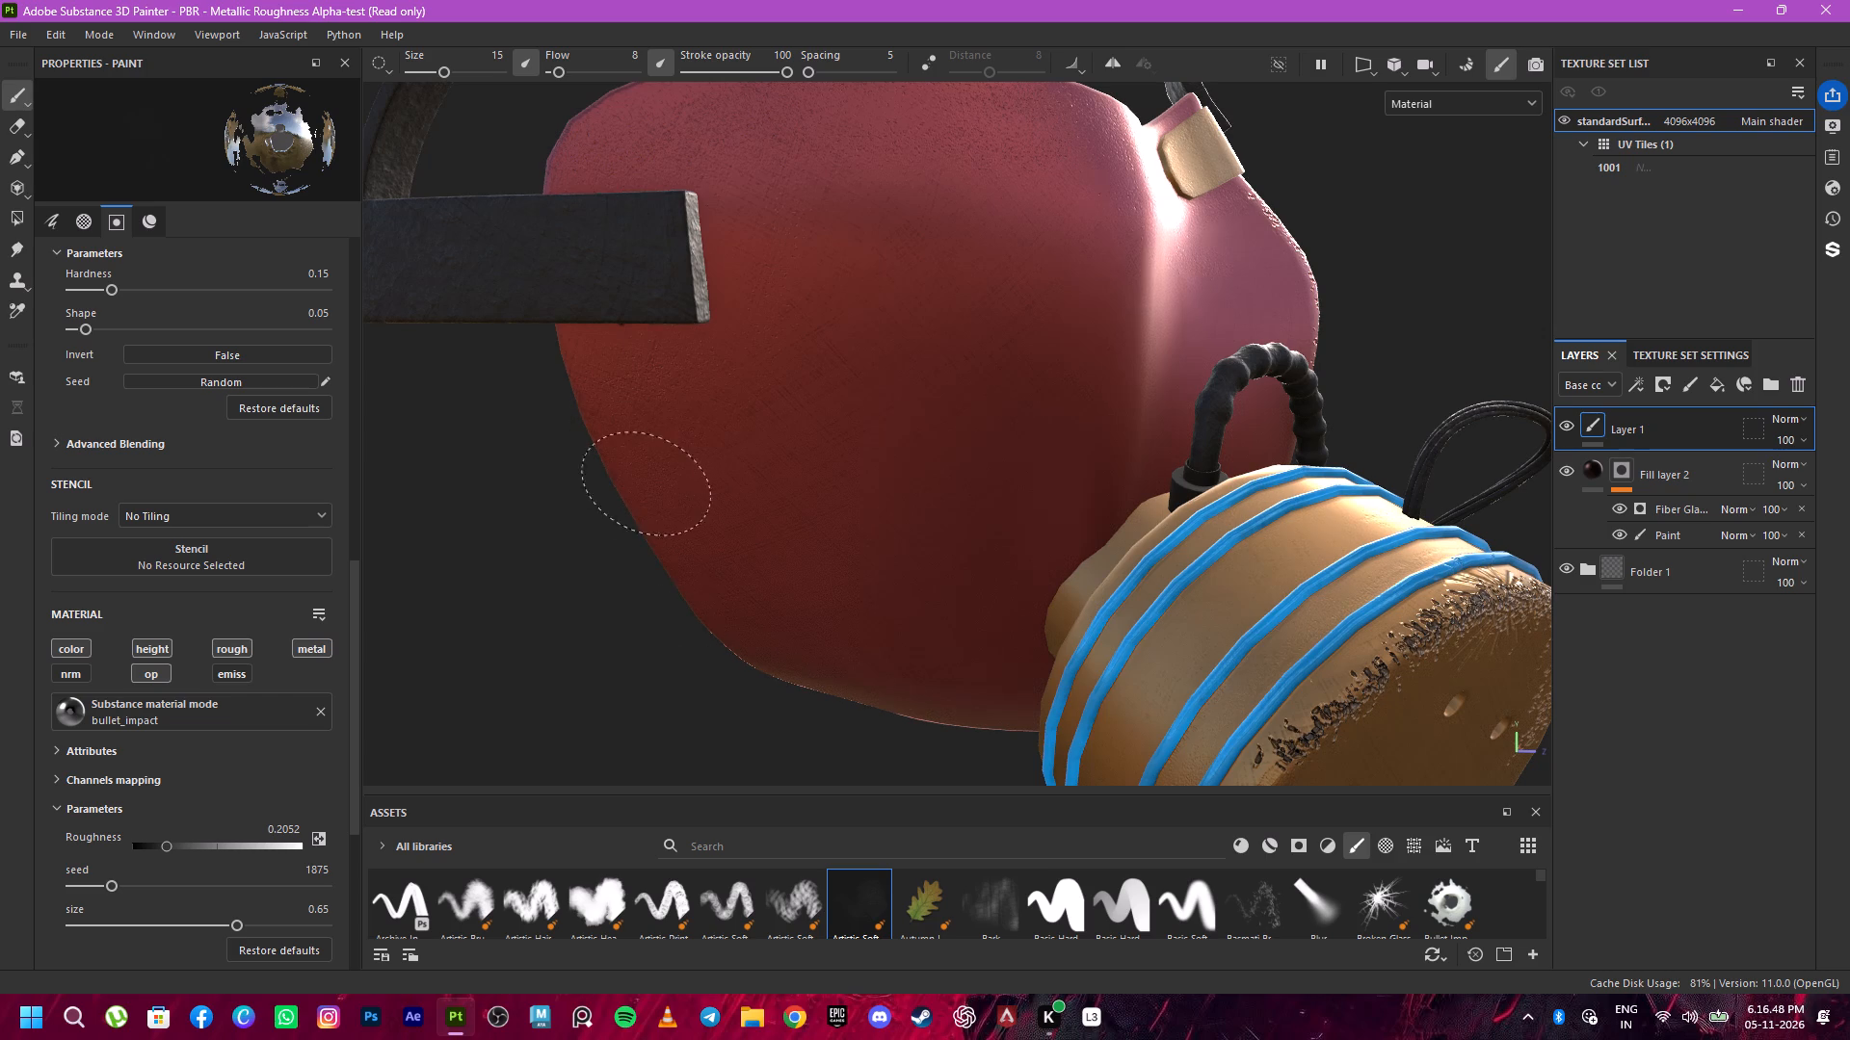
drag(642, 475, 687, 609)
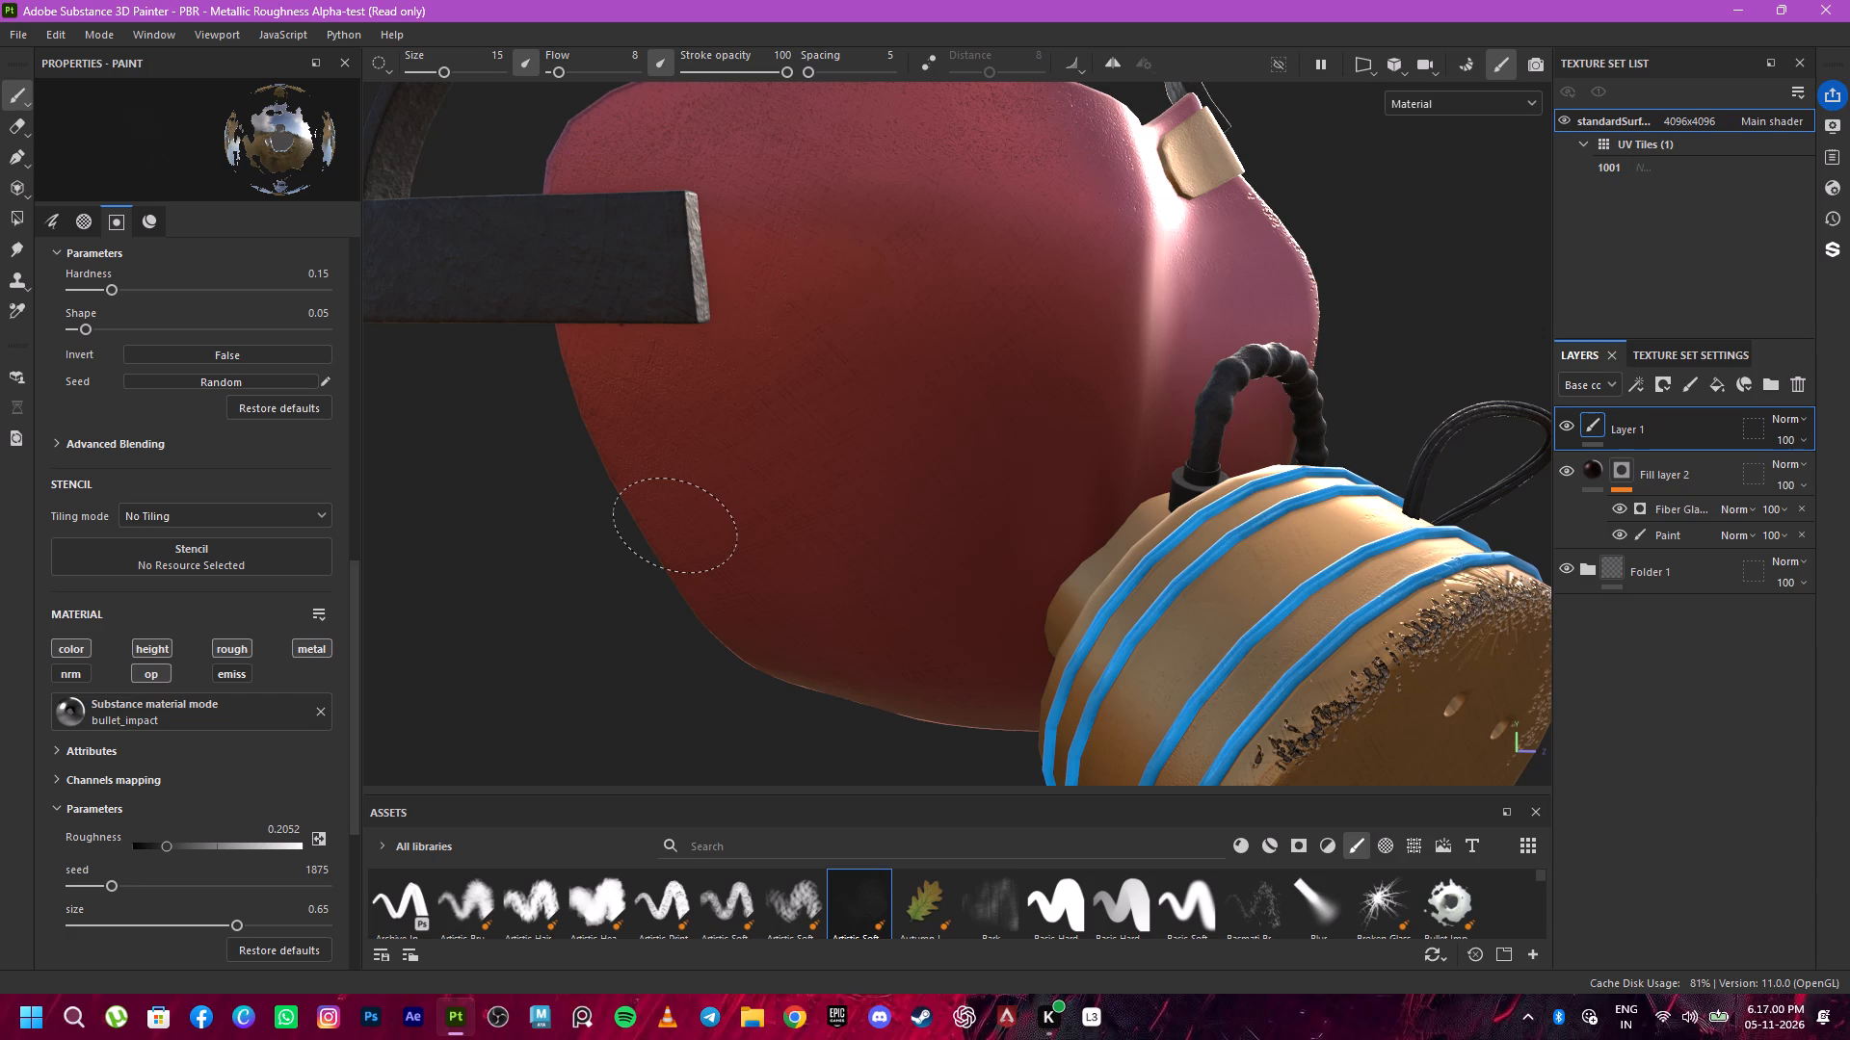
Brush faint speckled wear up the hose-side red body from above the canister toward the crease below the nose plate.
drag(1036, 584, 1122, 360)
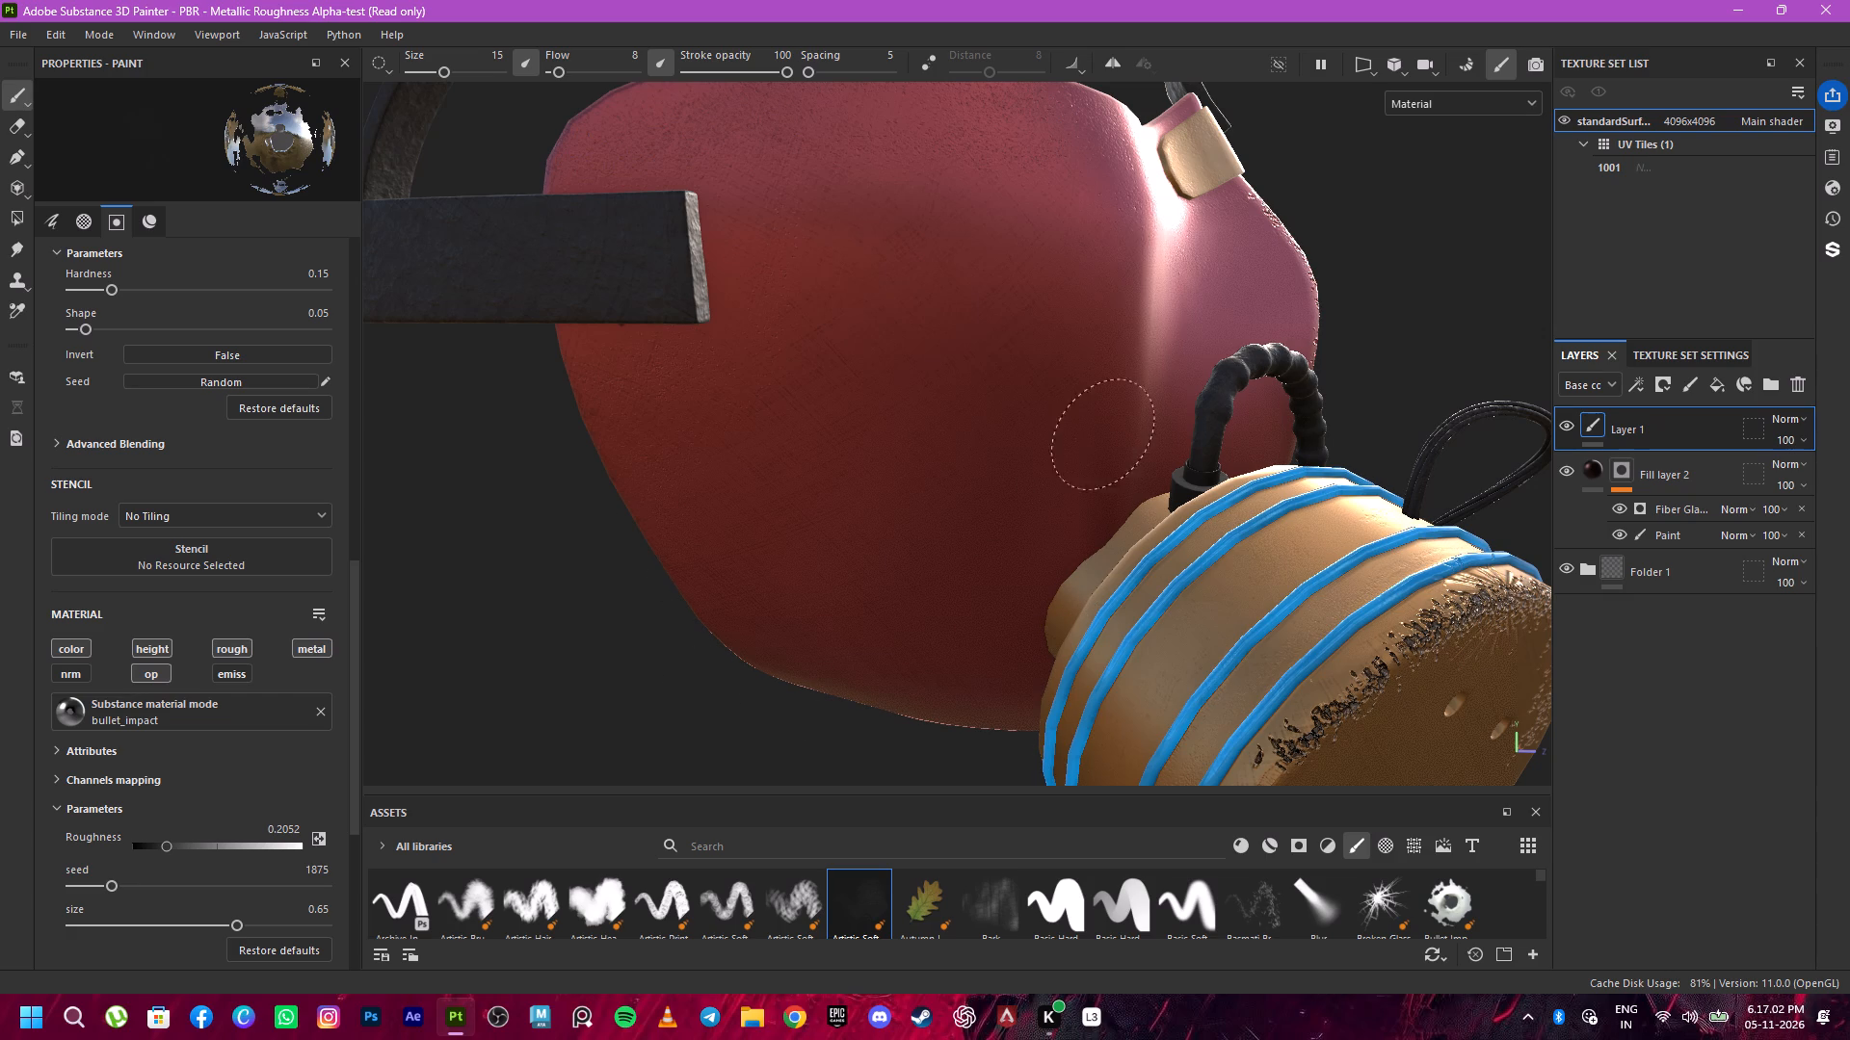
drag(1122, 360, 1097, 385)
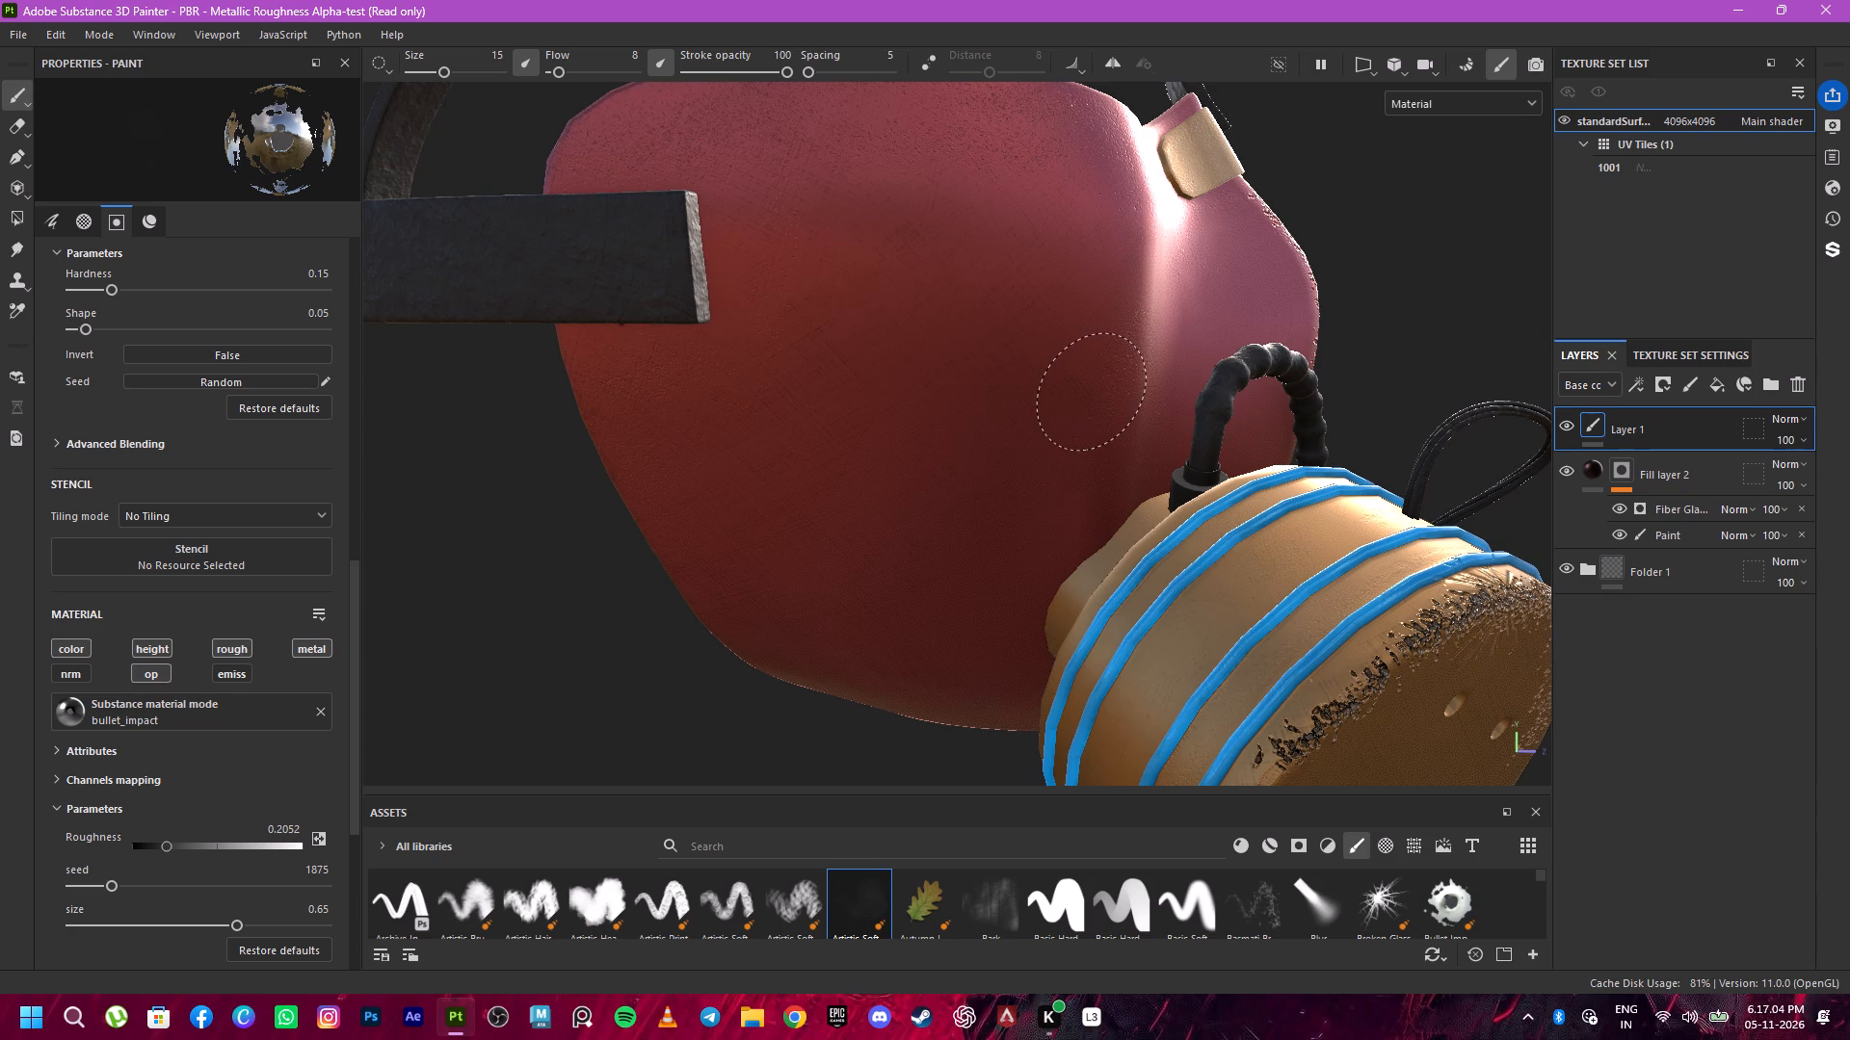
drag(1063, 348, 1097, 300)
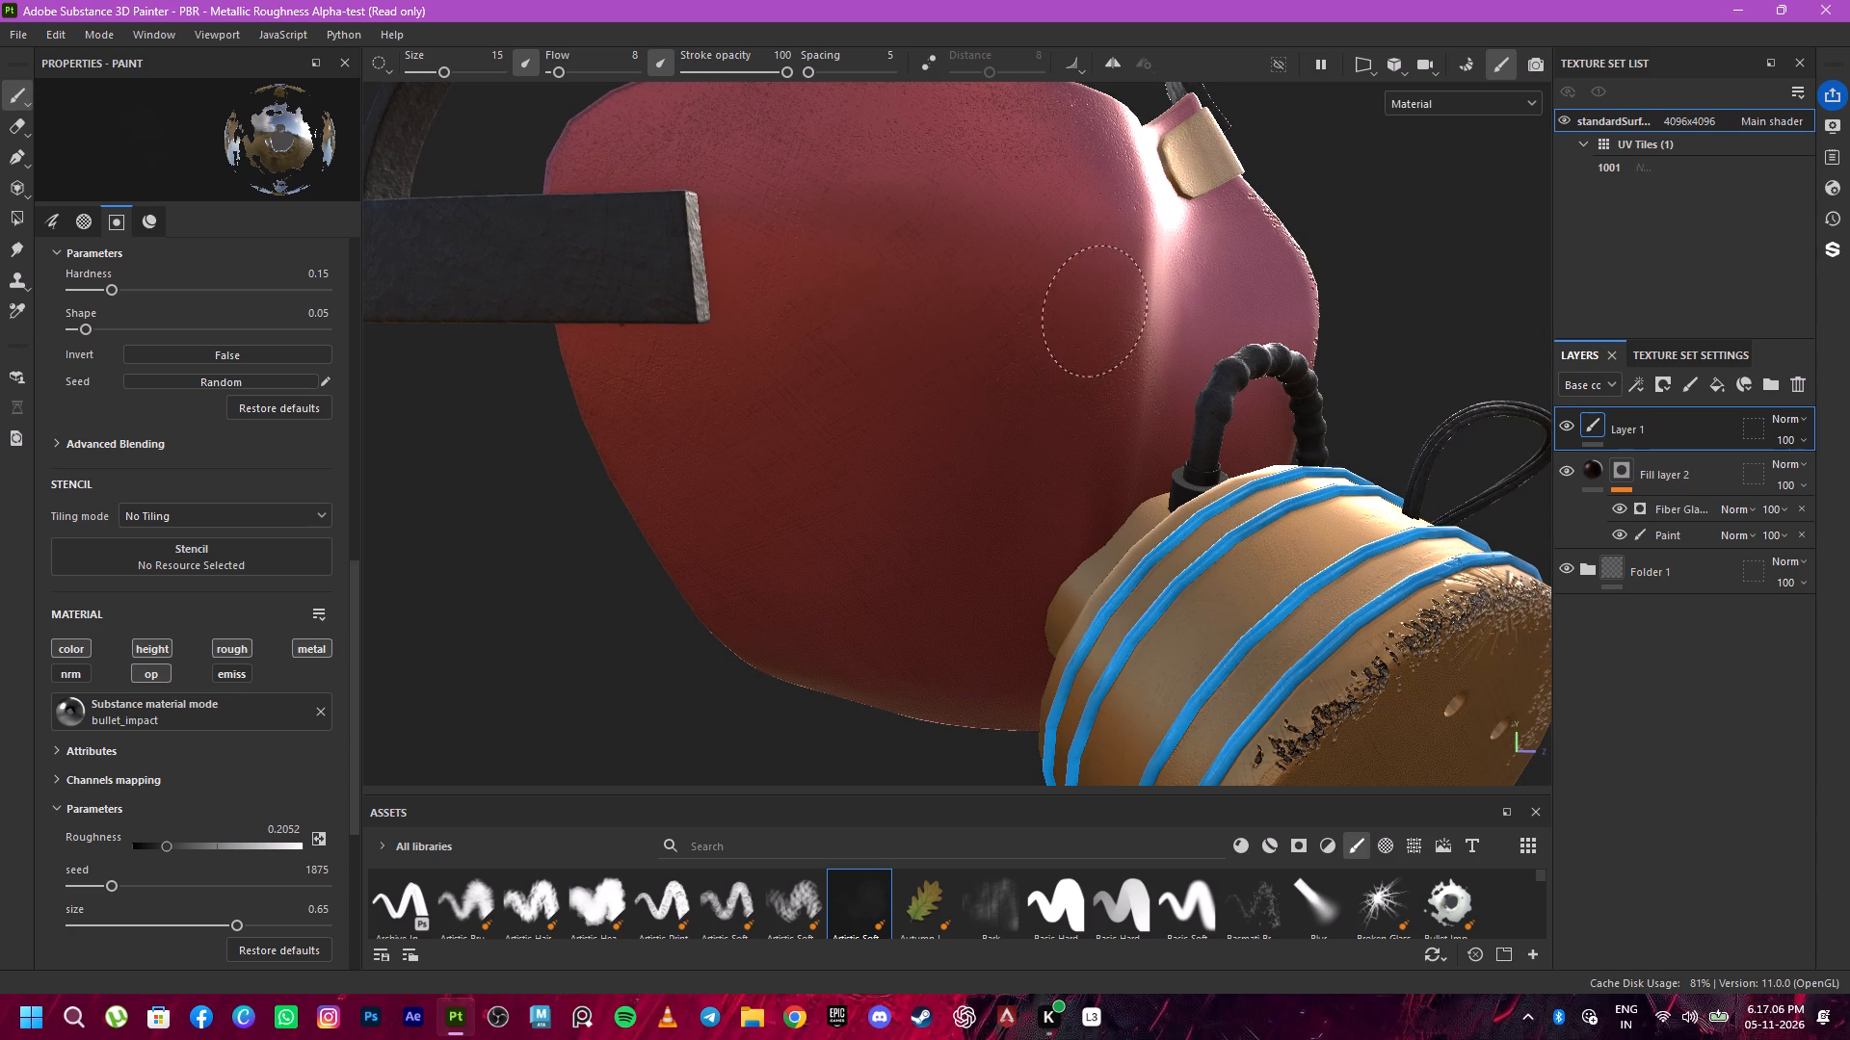
drag(1097, 300, 1097, 299)
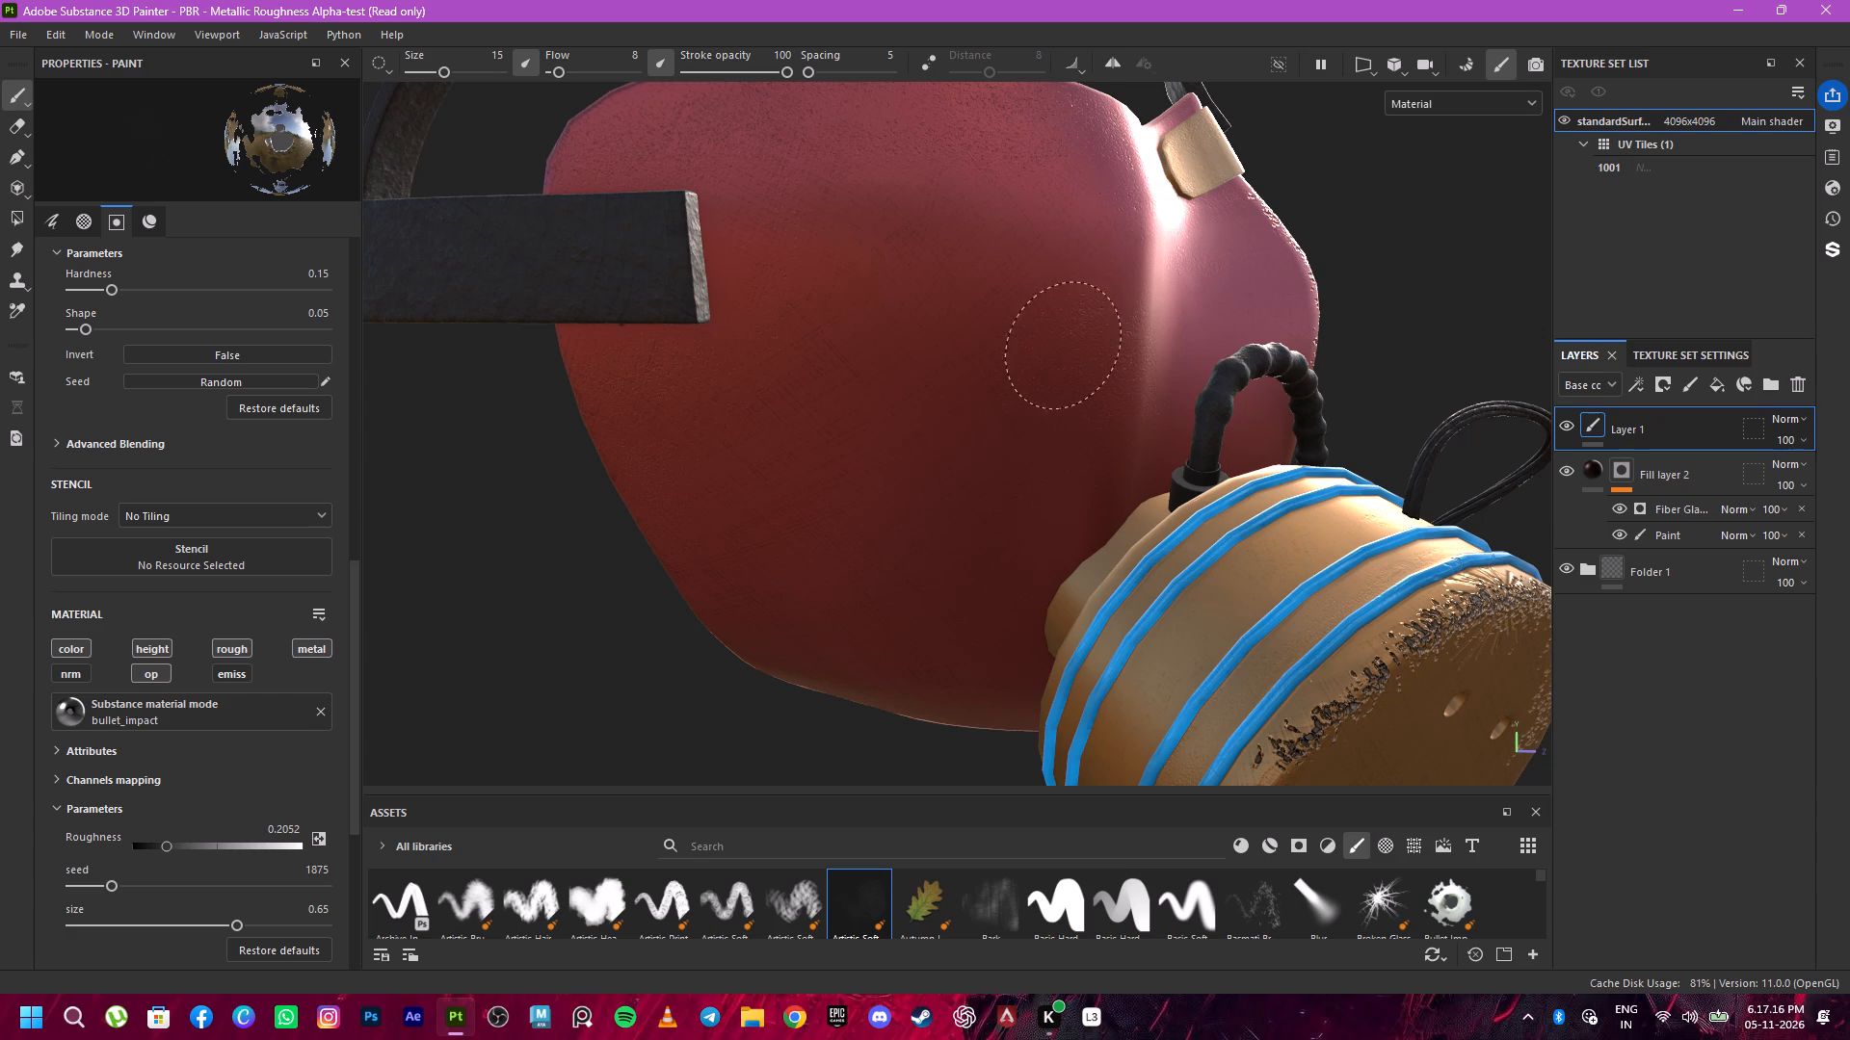
Build up faint wear with short downward strokes on the hose-side crease below the nose plate and the area just behind it.
drag(1088, 247, 1097, 282)
drag(1107, 200, 1101, 288)
drag(1111, 238, 1115, 302)
drag(1120, 238, 1126, 262)
drag(1137, 252, 1142, 310)
drag(1140, 281, 1140, 280)
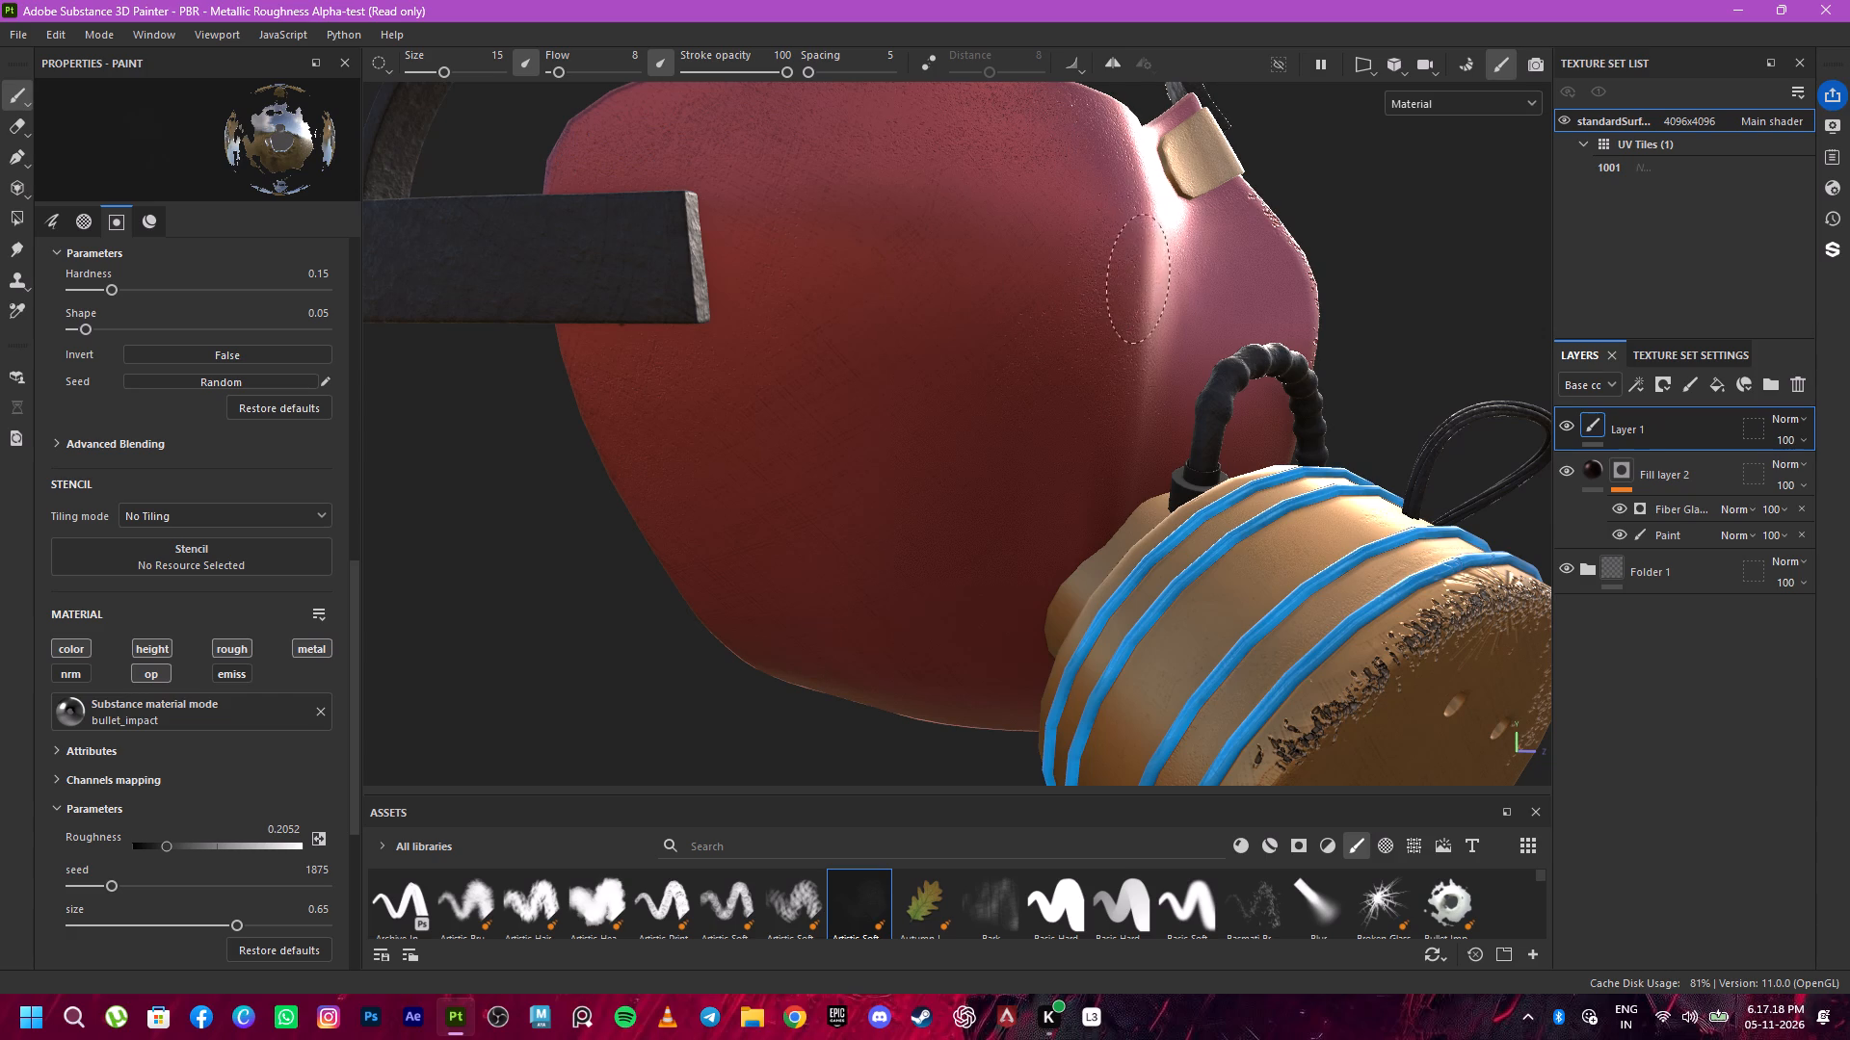
drag(1140, 280, 1123, 312)
drag(1097, 239, 1089, 289)
drag(1097, 195, 1068, 295)
drag(1085, 194, 1050, 303)
drag(1070, 225, 1047, 280)
drag(1063, 191, 1006, 296)
Add faint speckled wear across the upper hose-side cheek, working back to the strap end.
alt+drag(1247, 315, 1013, 364)
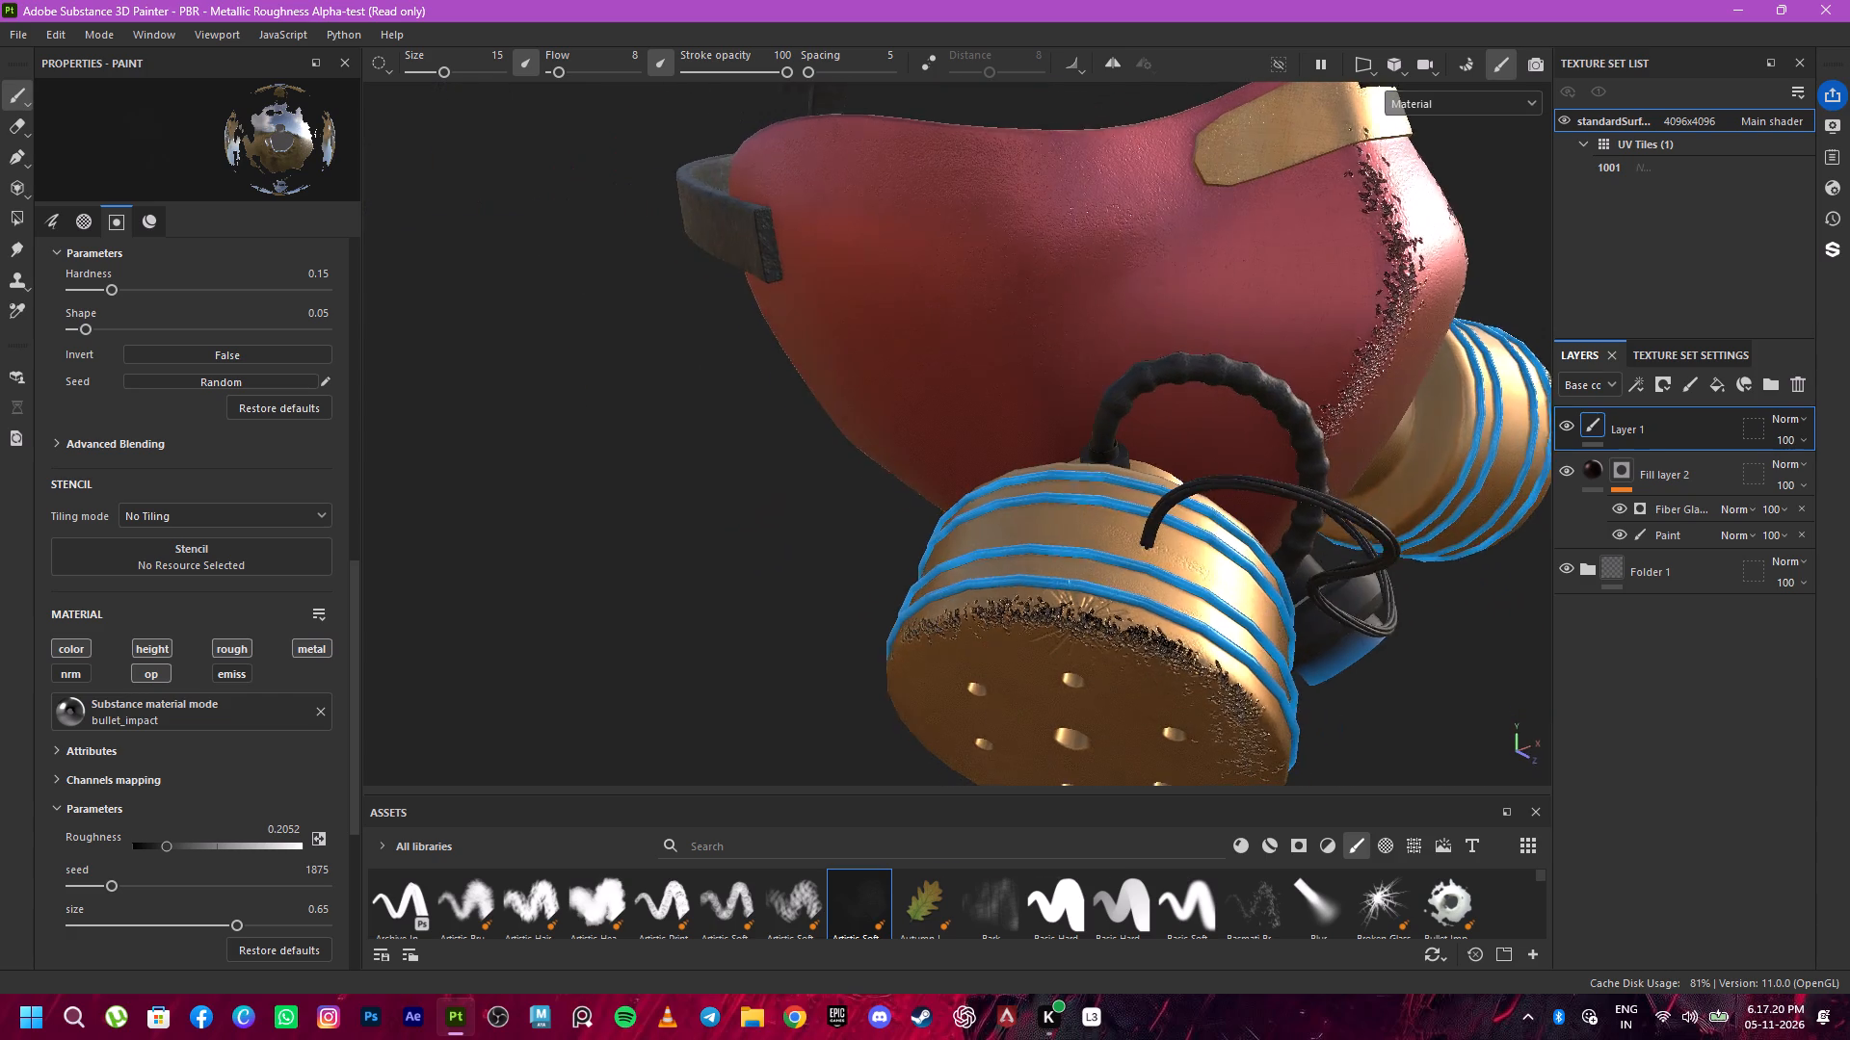
alt+drag(1013, 364, 1013, 362)
alt+drag(1067, 319, 1138, 304)
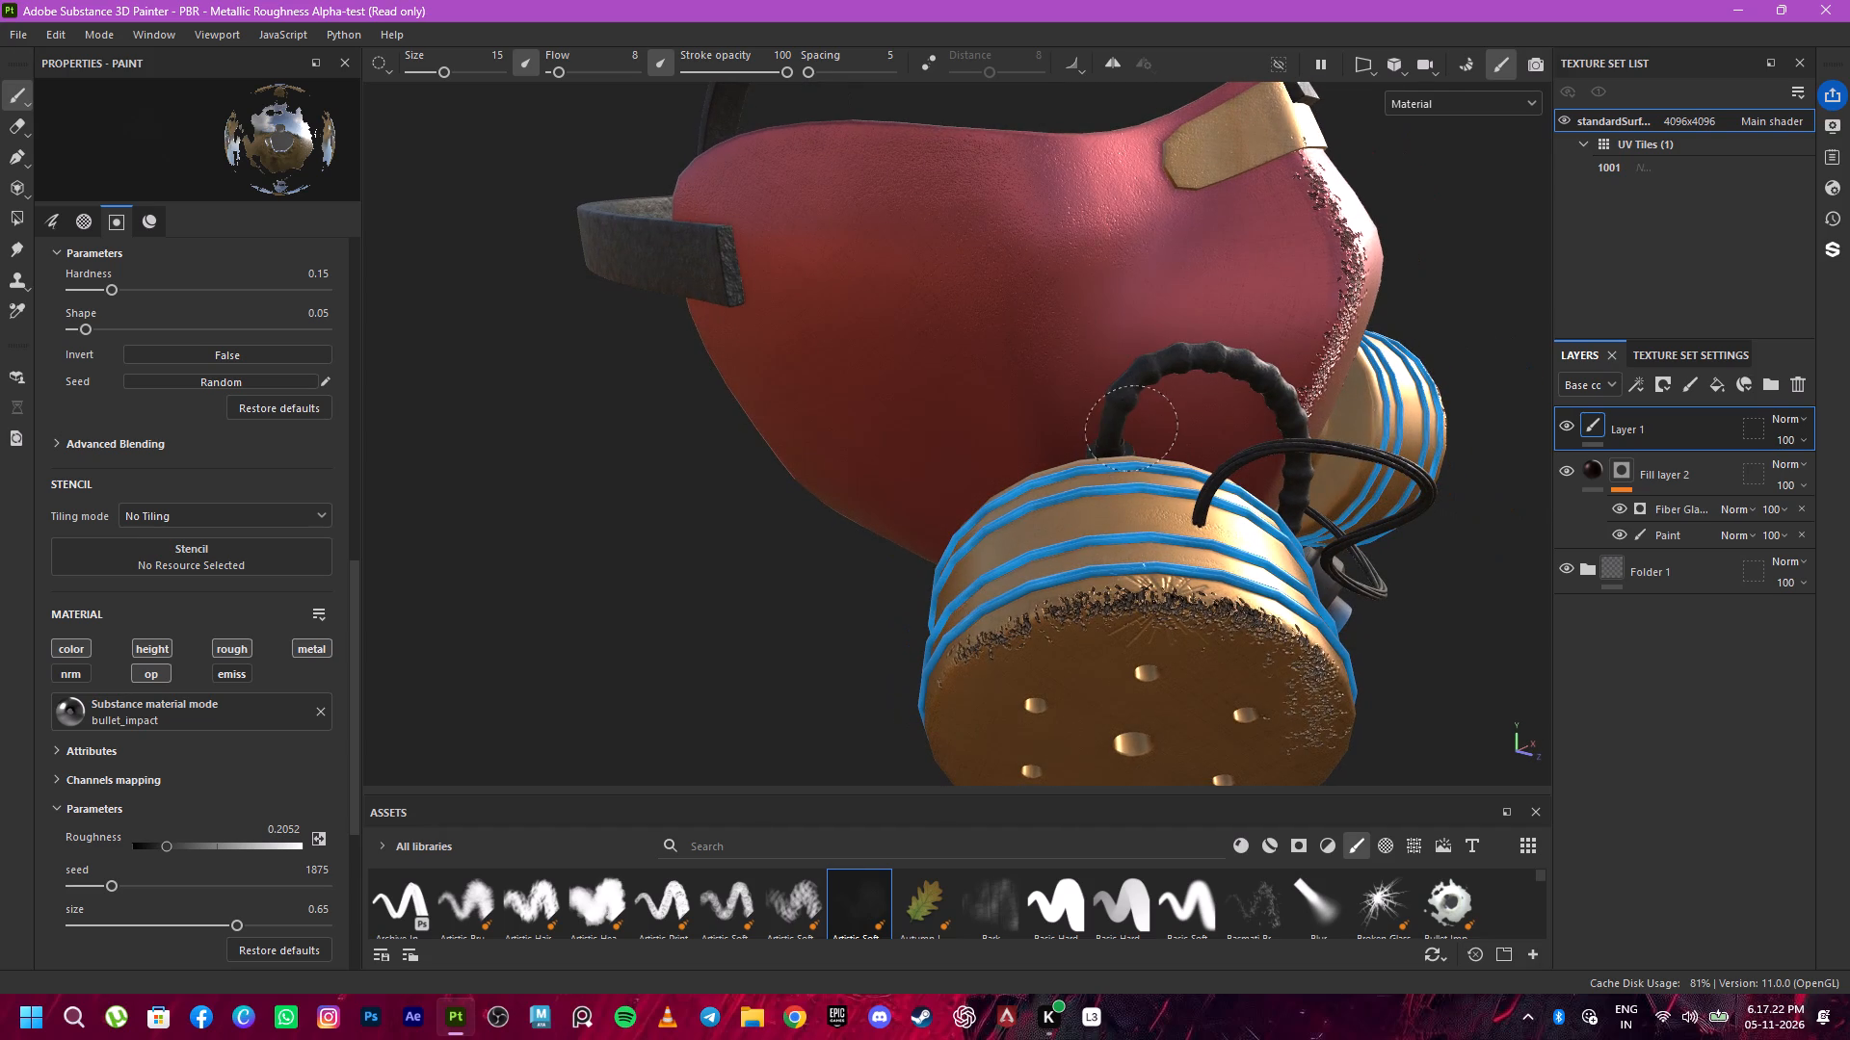
alt+drag(960, 465, 1038, 407)
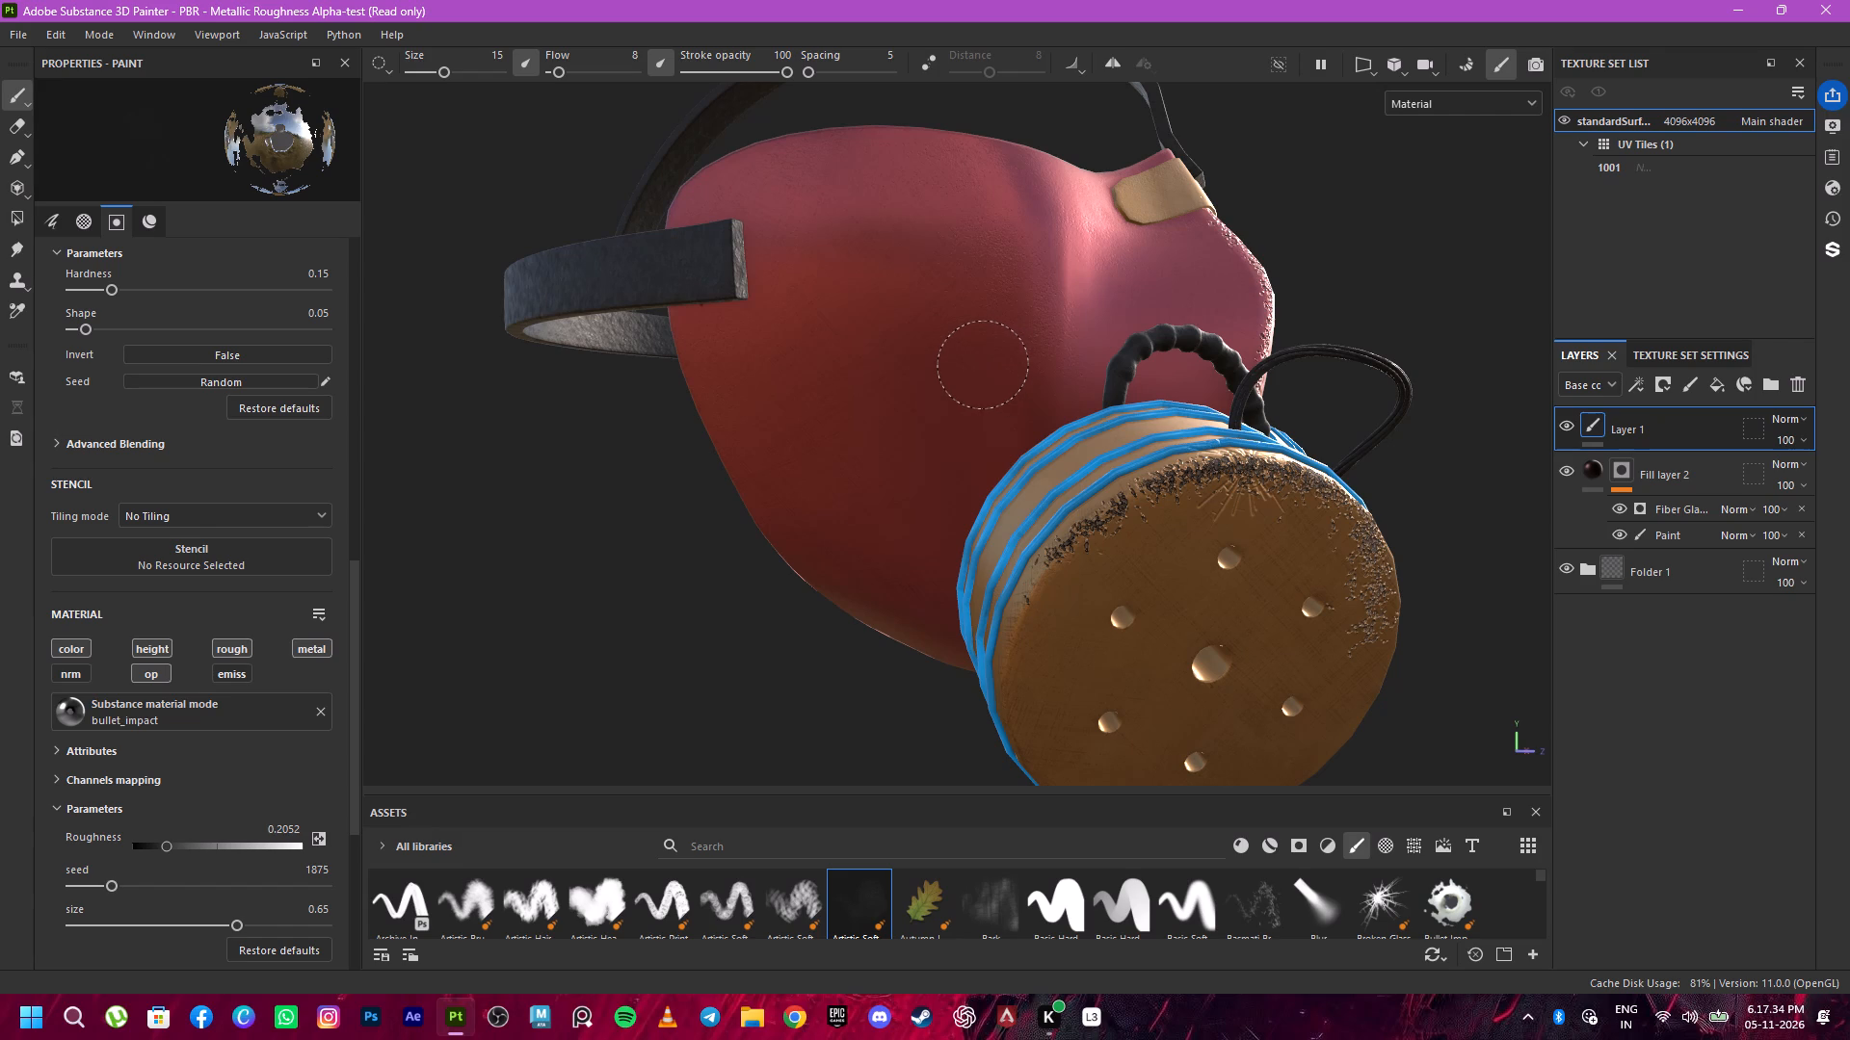
alt+drag(875, 330, 885, 333)
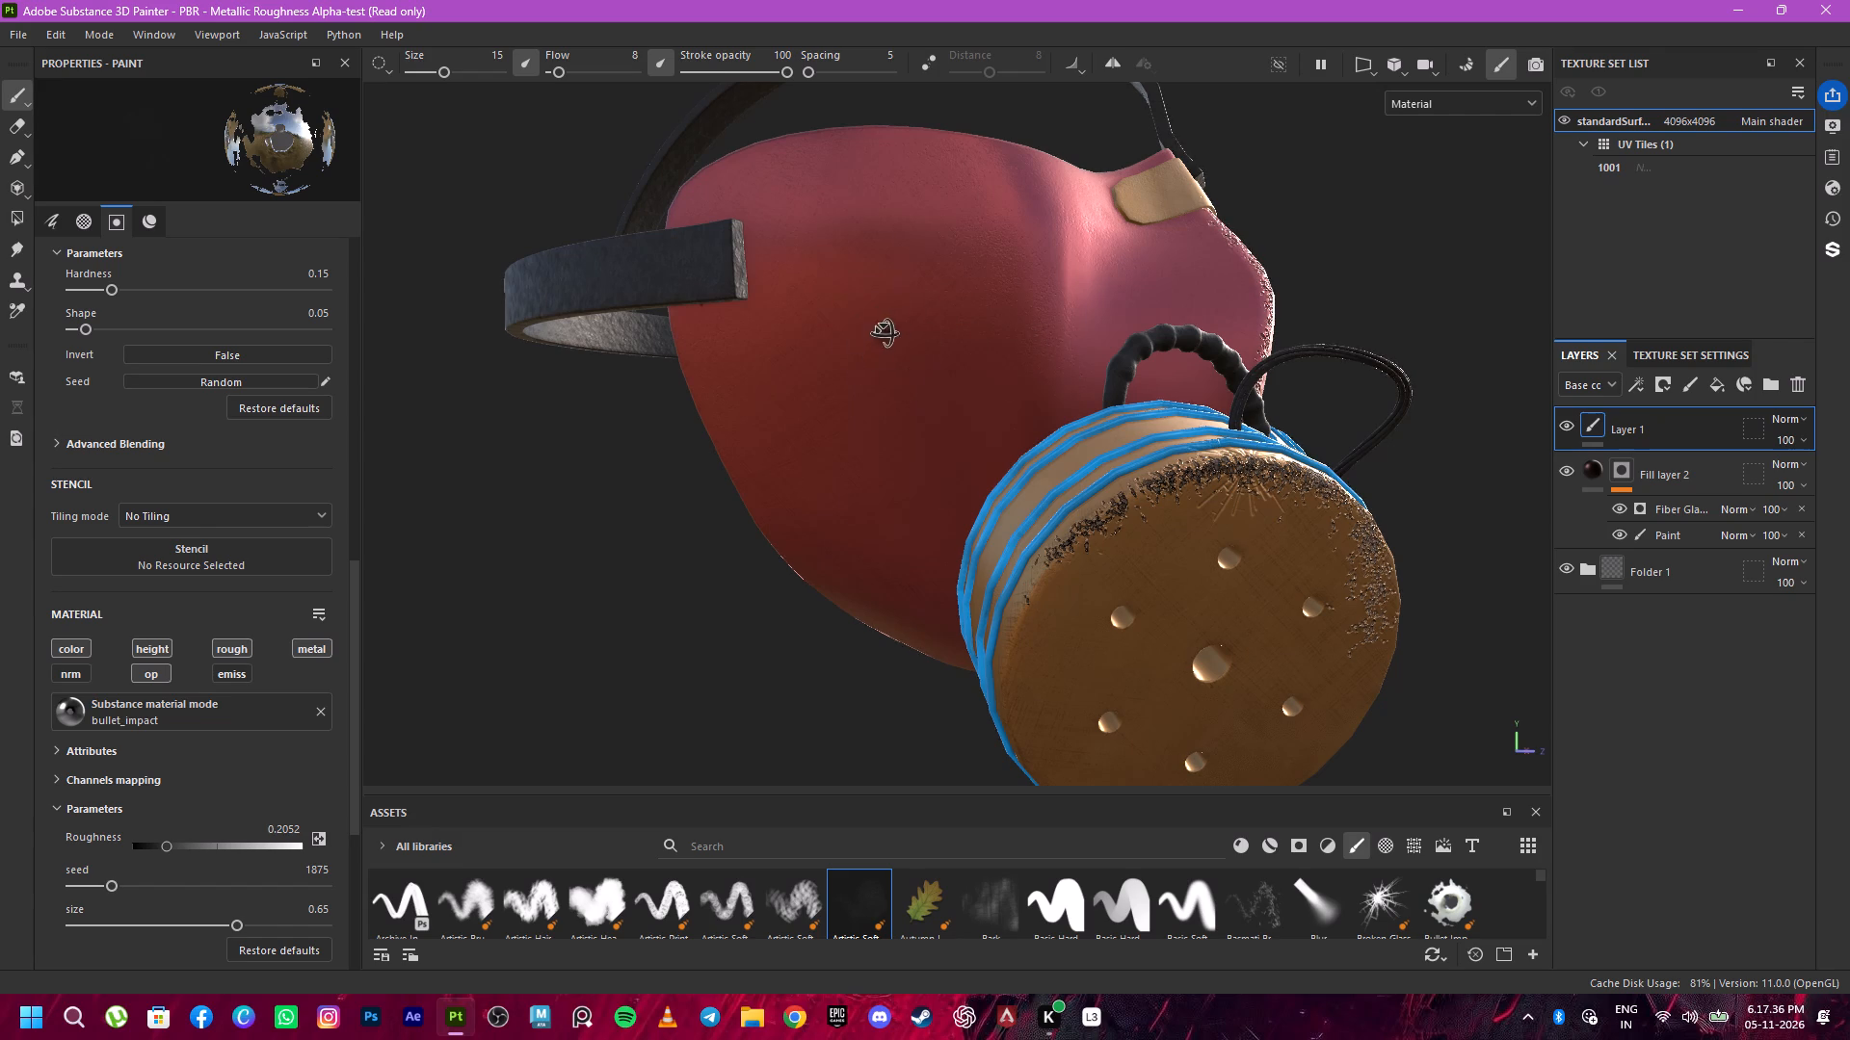
alt+drag(885, 333, 985, 379)
drag(883, 259, 816, 308)
drag(812, 253, 786, 273)
drag(754, 241, 751, 288)
drag(774, 214, 778, 288)
drag(801, 192, 814, 281)
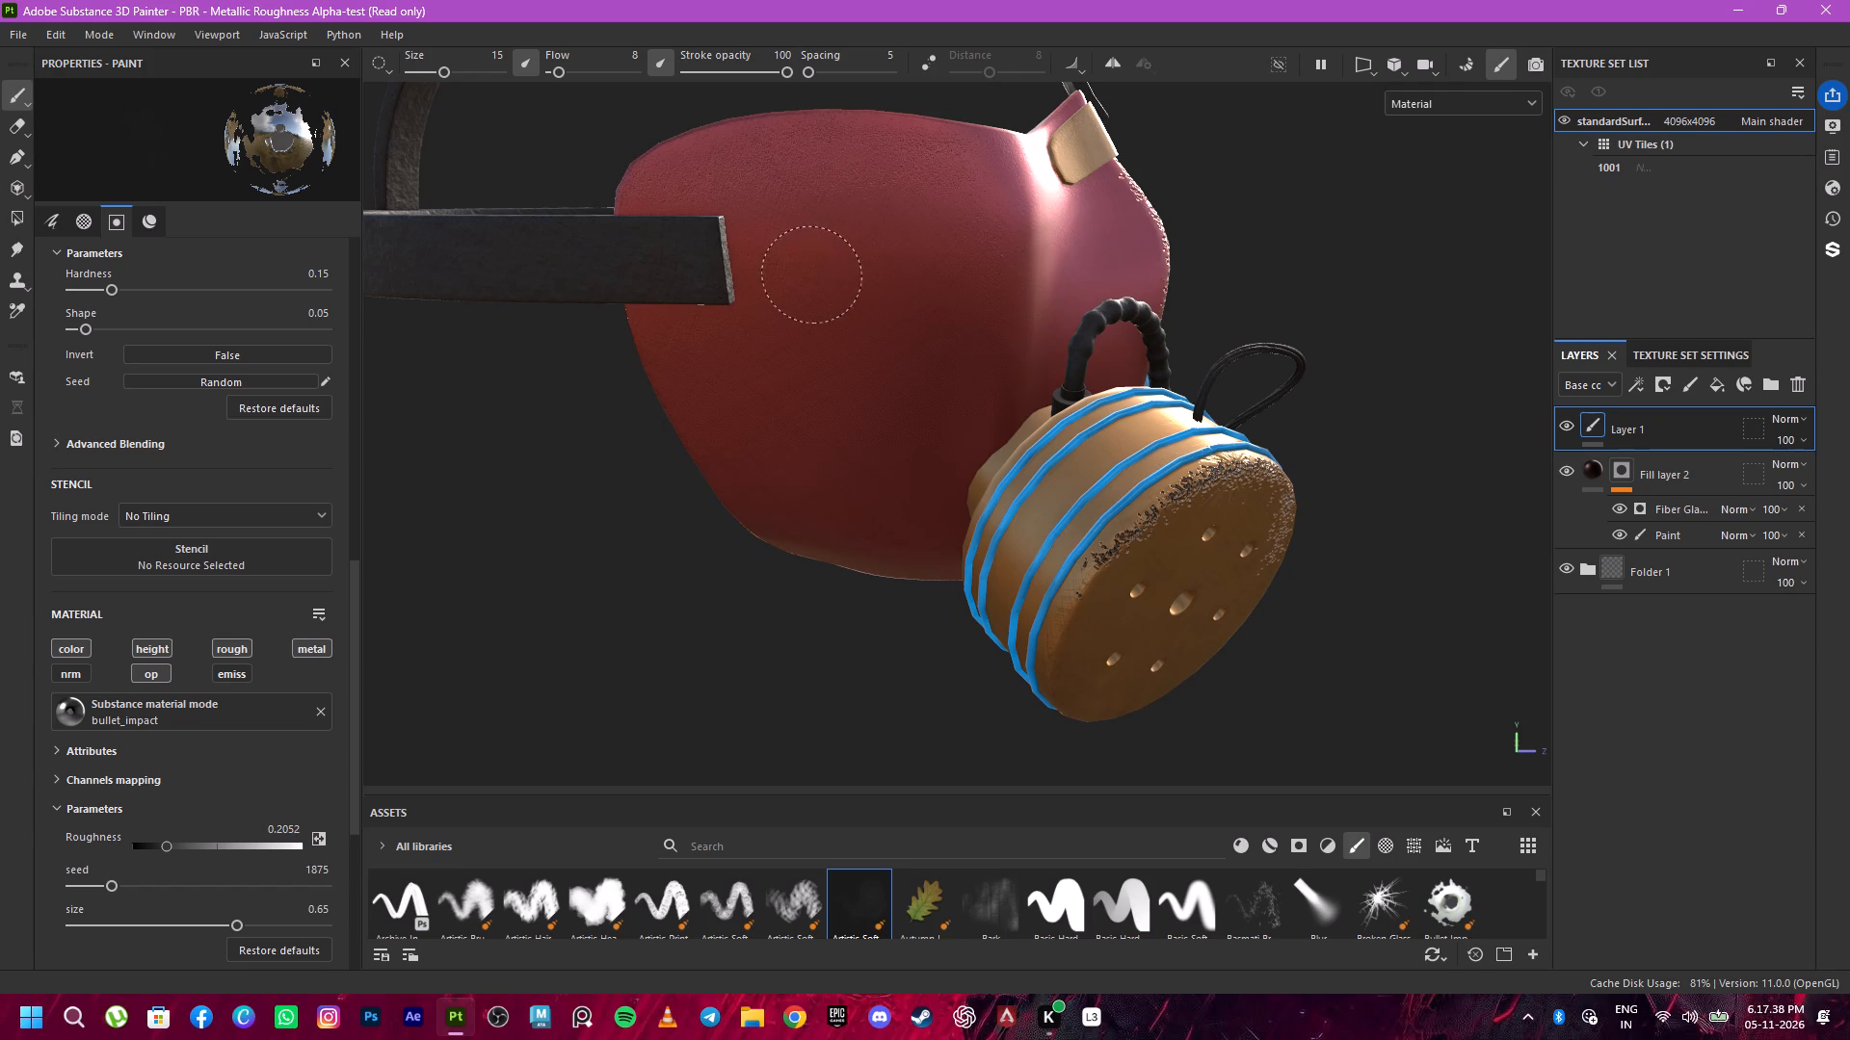
Continue the faint wear forward across the upper hose-side cheek, from beside the strap end to the front crease.
drag(814, 281, 816, 284)
drag(840, 201, 864, 303)
drag(874, 217, 882, 285)
drag(904, 195, 930, 307)
drag(958, 214, 949, 330)
drag(968, 234, 957, 316)
Paint faint speckled wear on the middle of the front panel between the two dark streaks.
alt+drag(1077, 257, 860, 290)
alt+middle_drag(1053, 244, 841, 401)
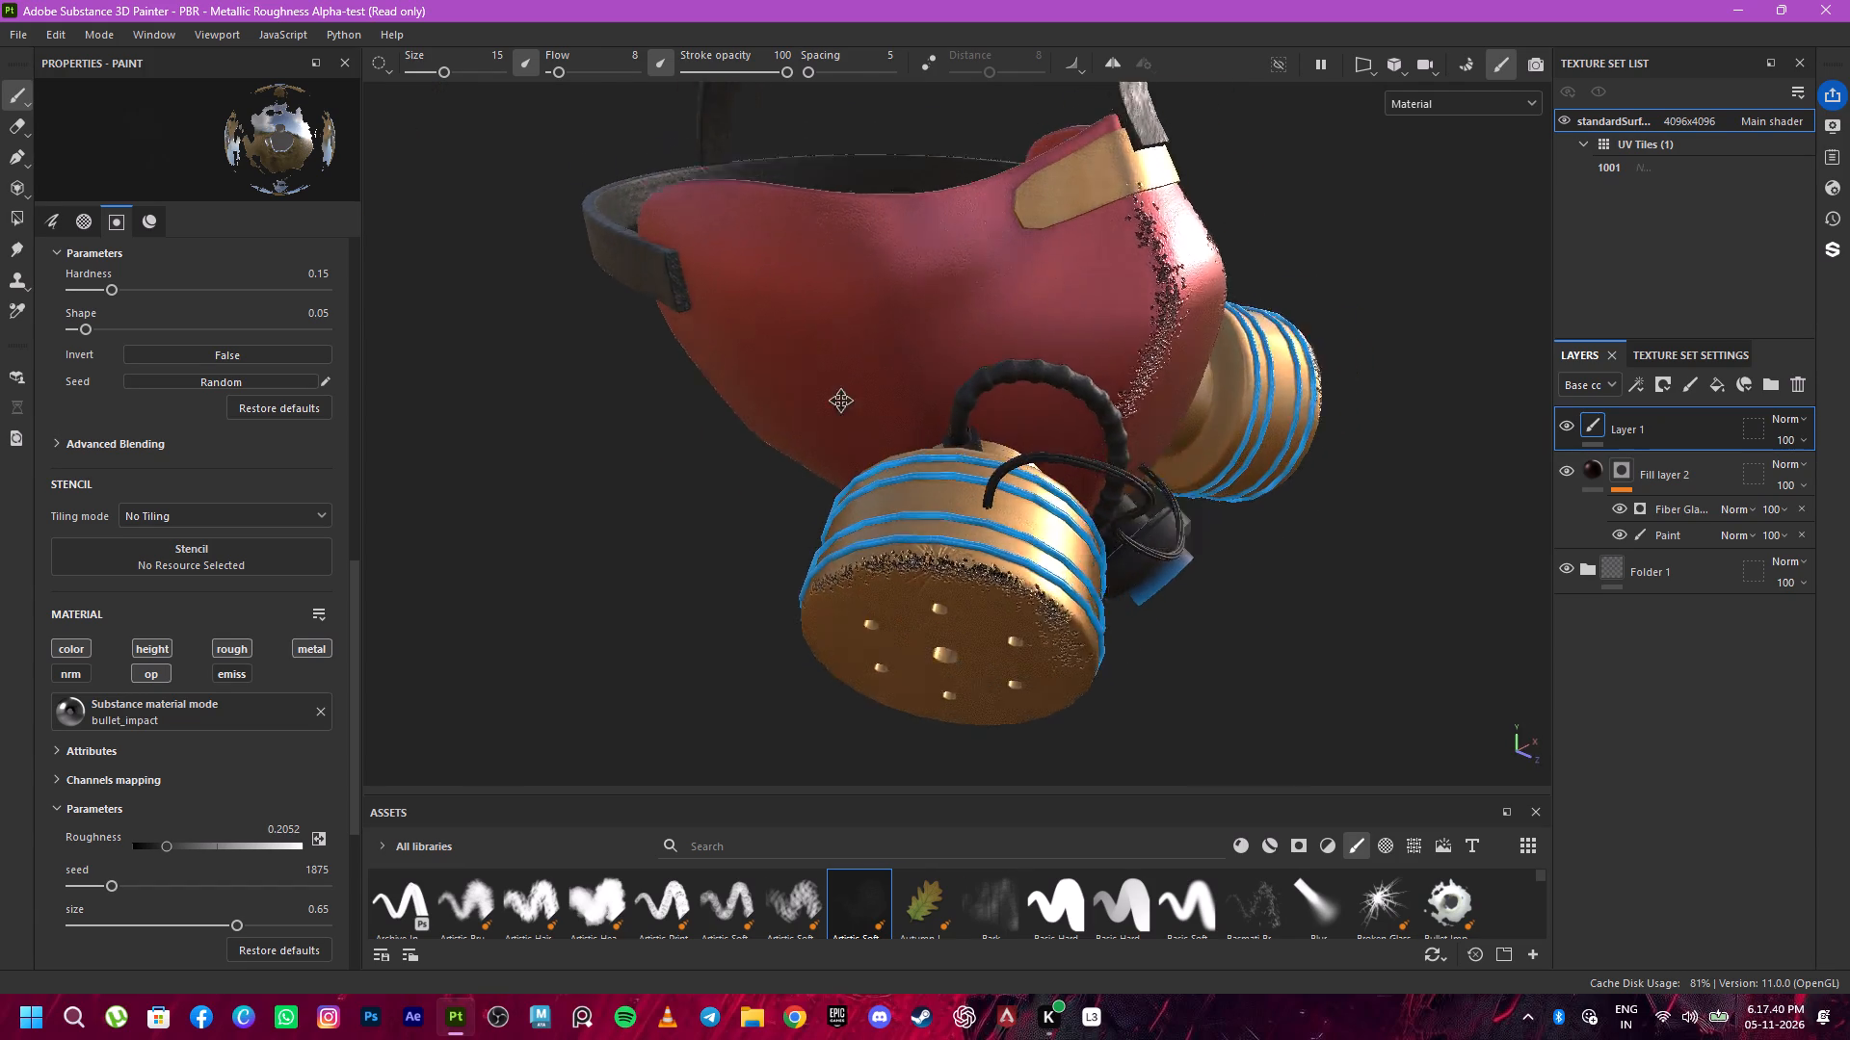
alt+middle_drag(841, 401, 805, 416)
alt+drag(1058, 375, 863, 393)
drag(994, 335, 1007, 422)
drag(1017, 361, 1016, 395)
drag(1018, 365, 1029, 401)
drag(1028, 370, 1042, 413)
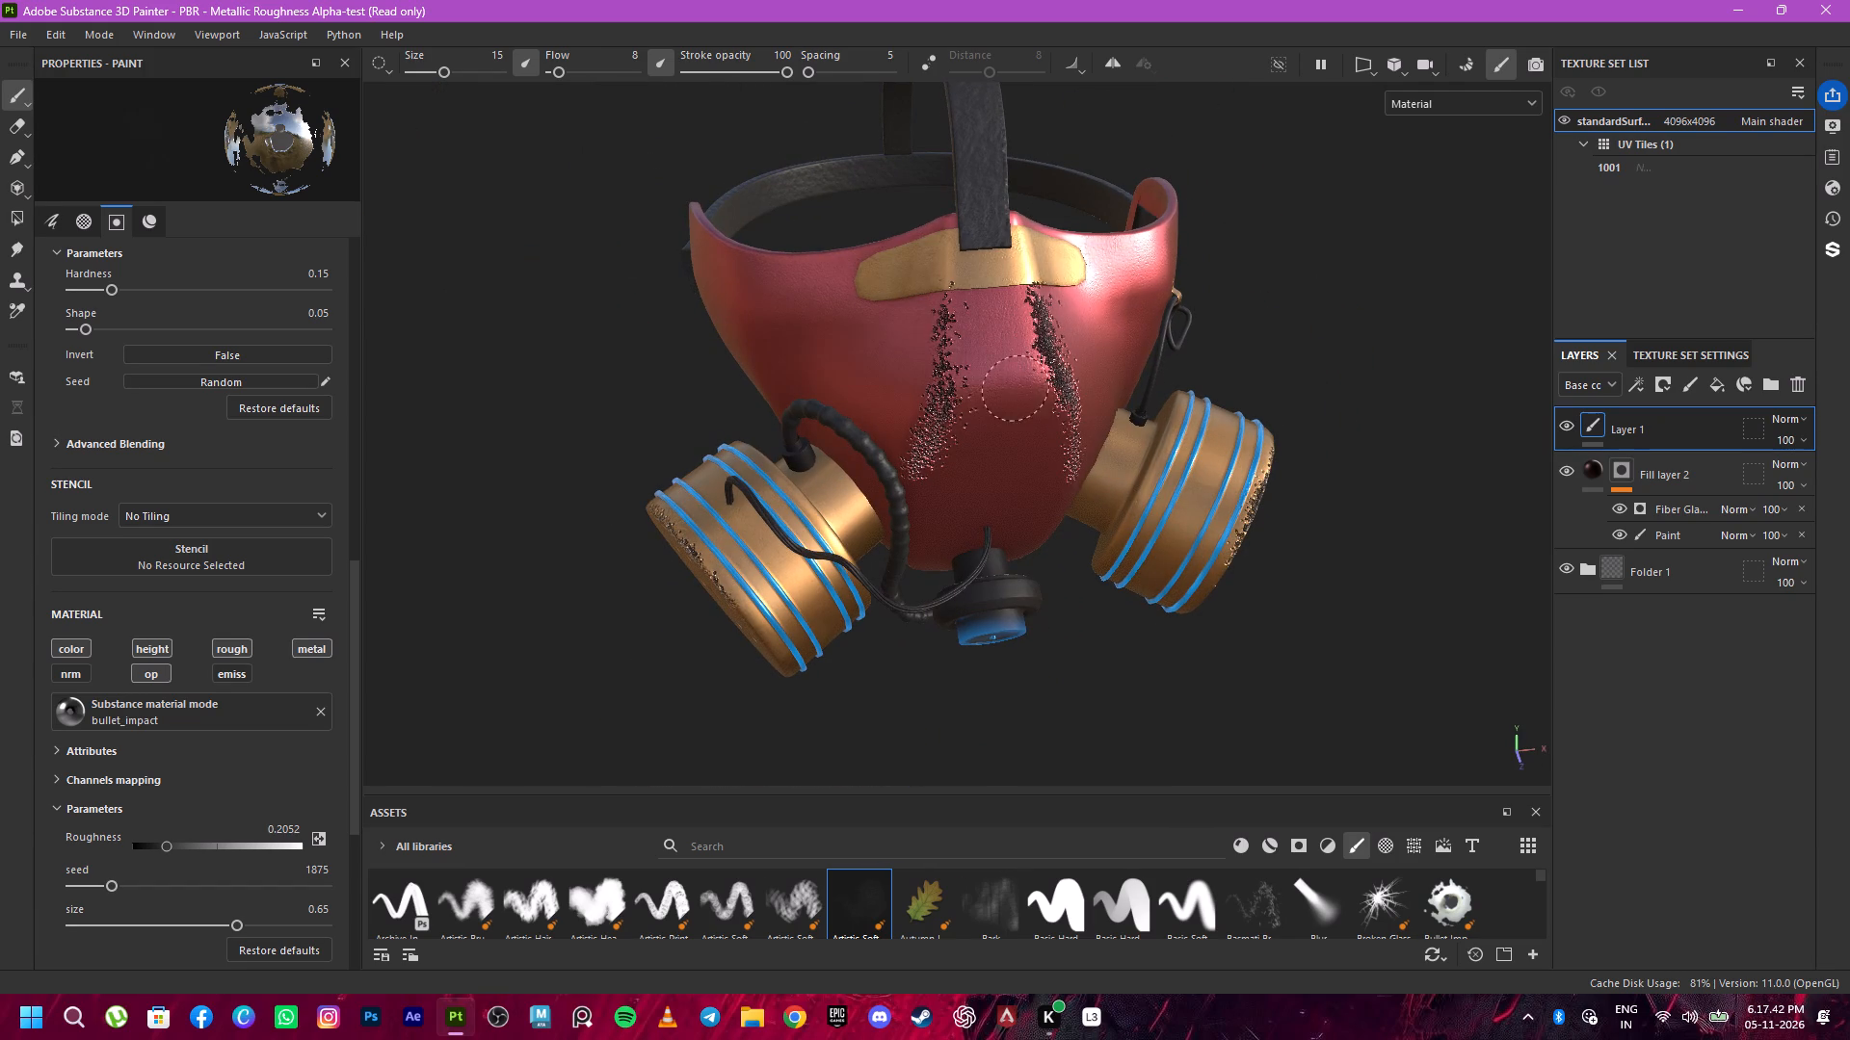
drag(981, 393, 970, 443)
Extend the front panel's faint wear toward the hose-side streak and down along the inner side of the opposite streak.
alt+drag(1036, 439, 983, 368)
drag(1012, 382, 999, 435)
drag(988, 378, 962, 429)
drag(956, 392, 947, 458)
drag(972, 422, 994, 457)
drag(1023, 413, 1041, 467)
drag(1036, 414, 1054, 476)
drag(1042, 412, 1062, 505)
drag(1047, 437, 1062, 515)
drag(1055, 457, 1060, 519)
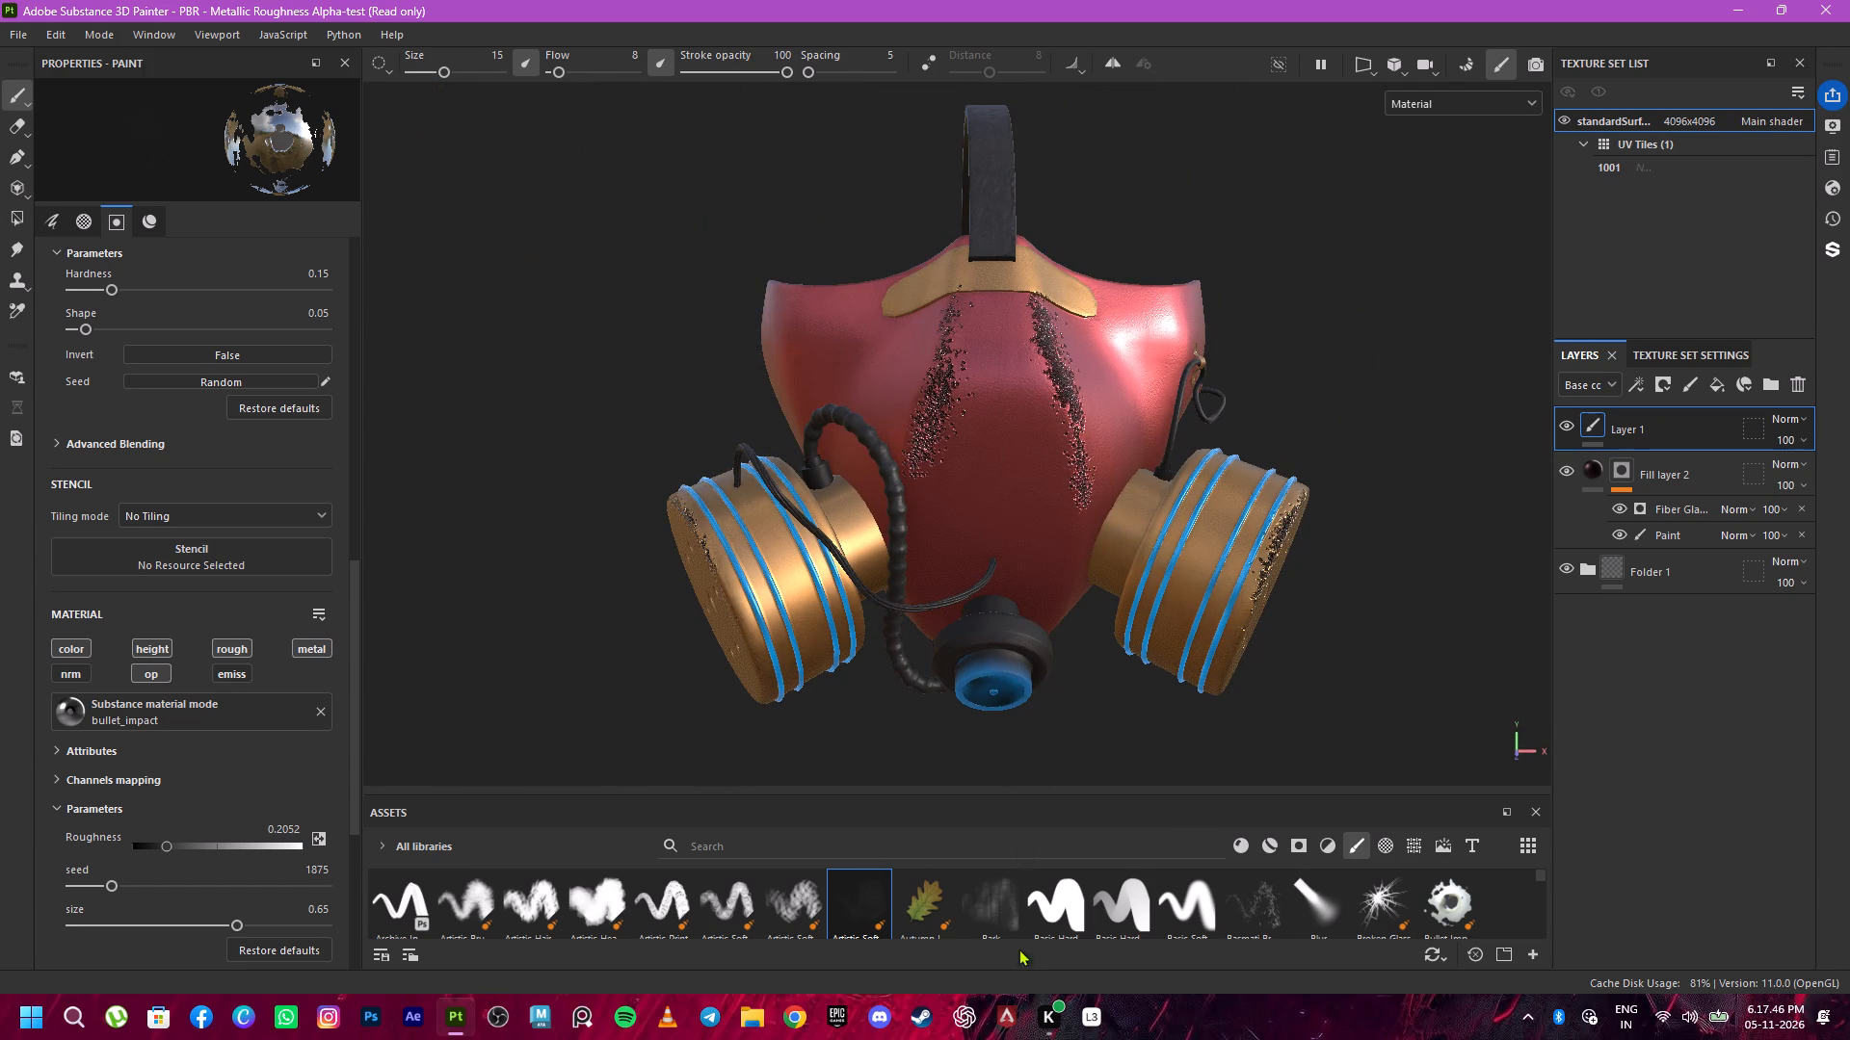
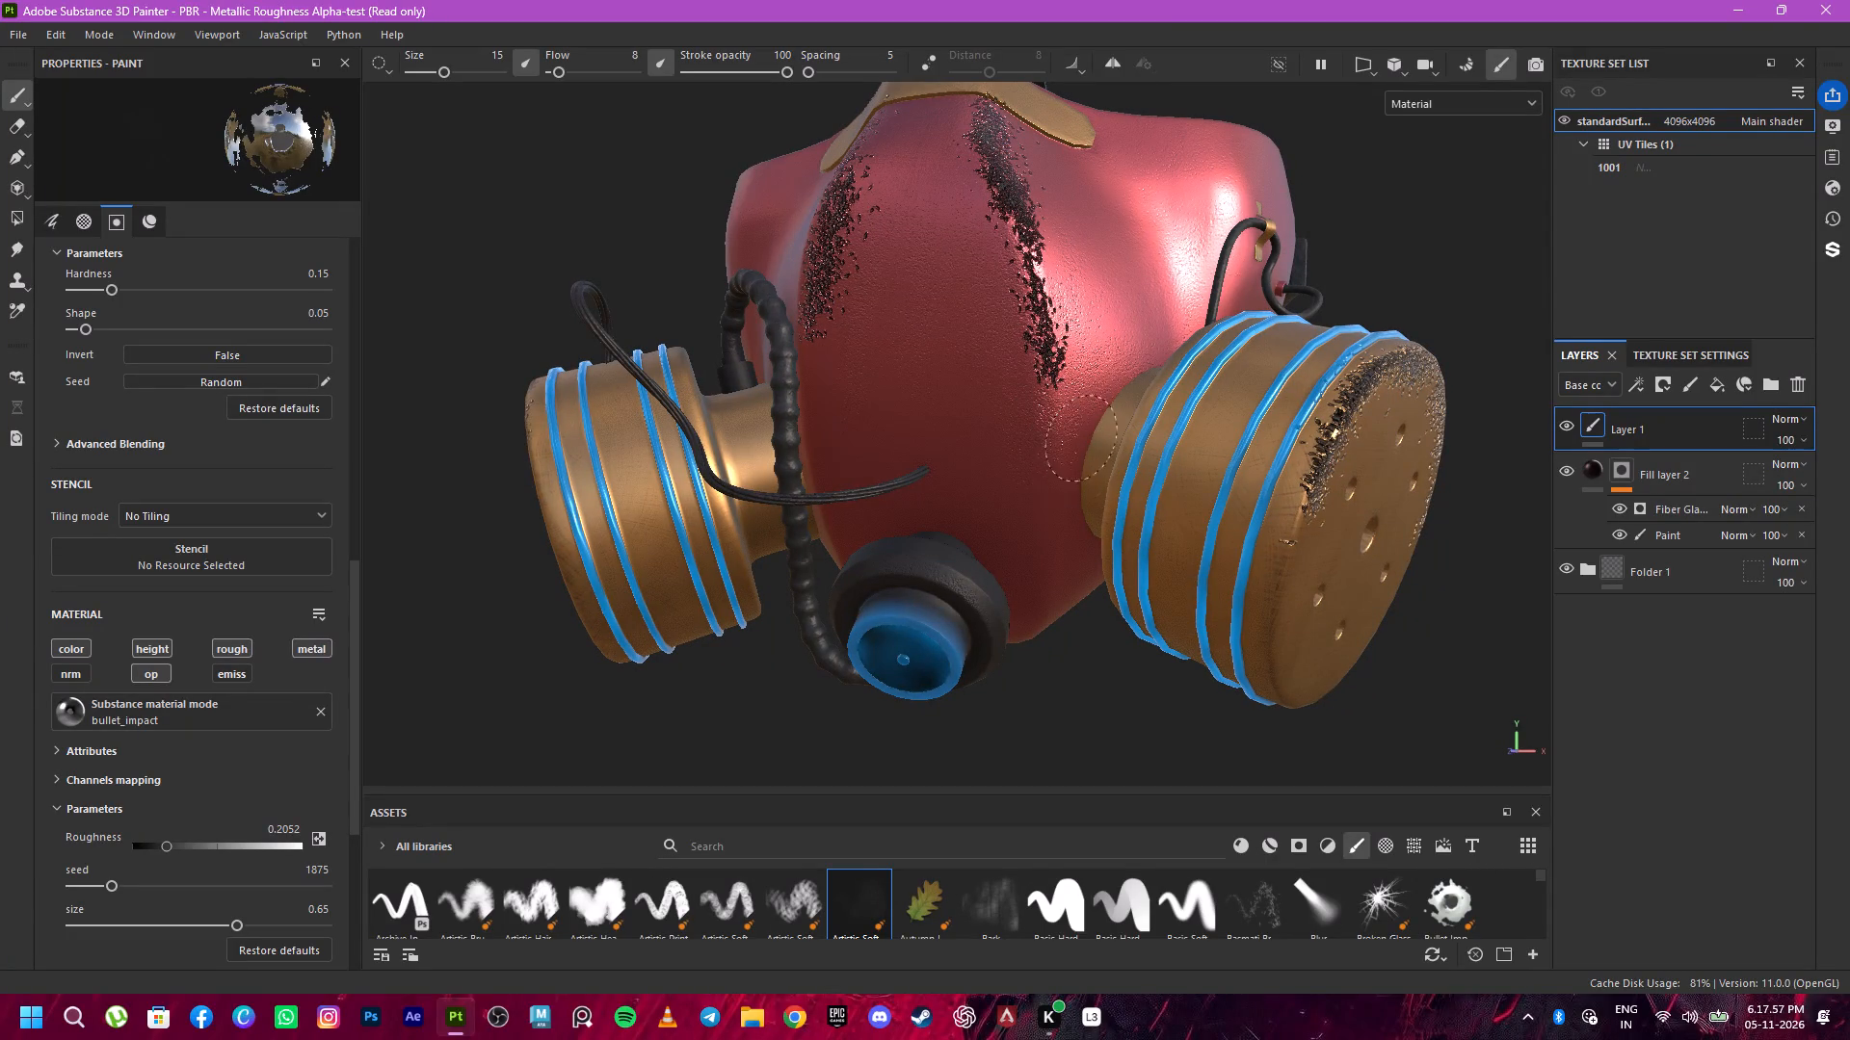
Paint faint speckled wear on the upper side wall of the canister opposite the hose, across its blue bands.
drag(1224, 429, 1257, 443)
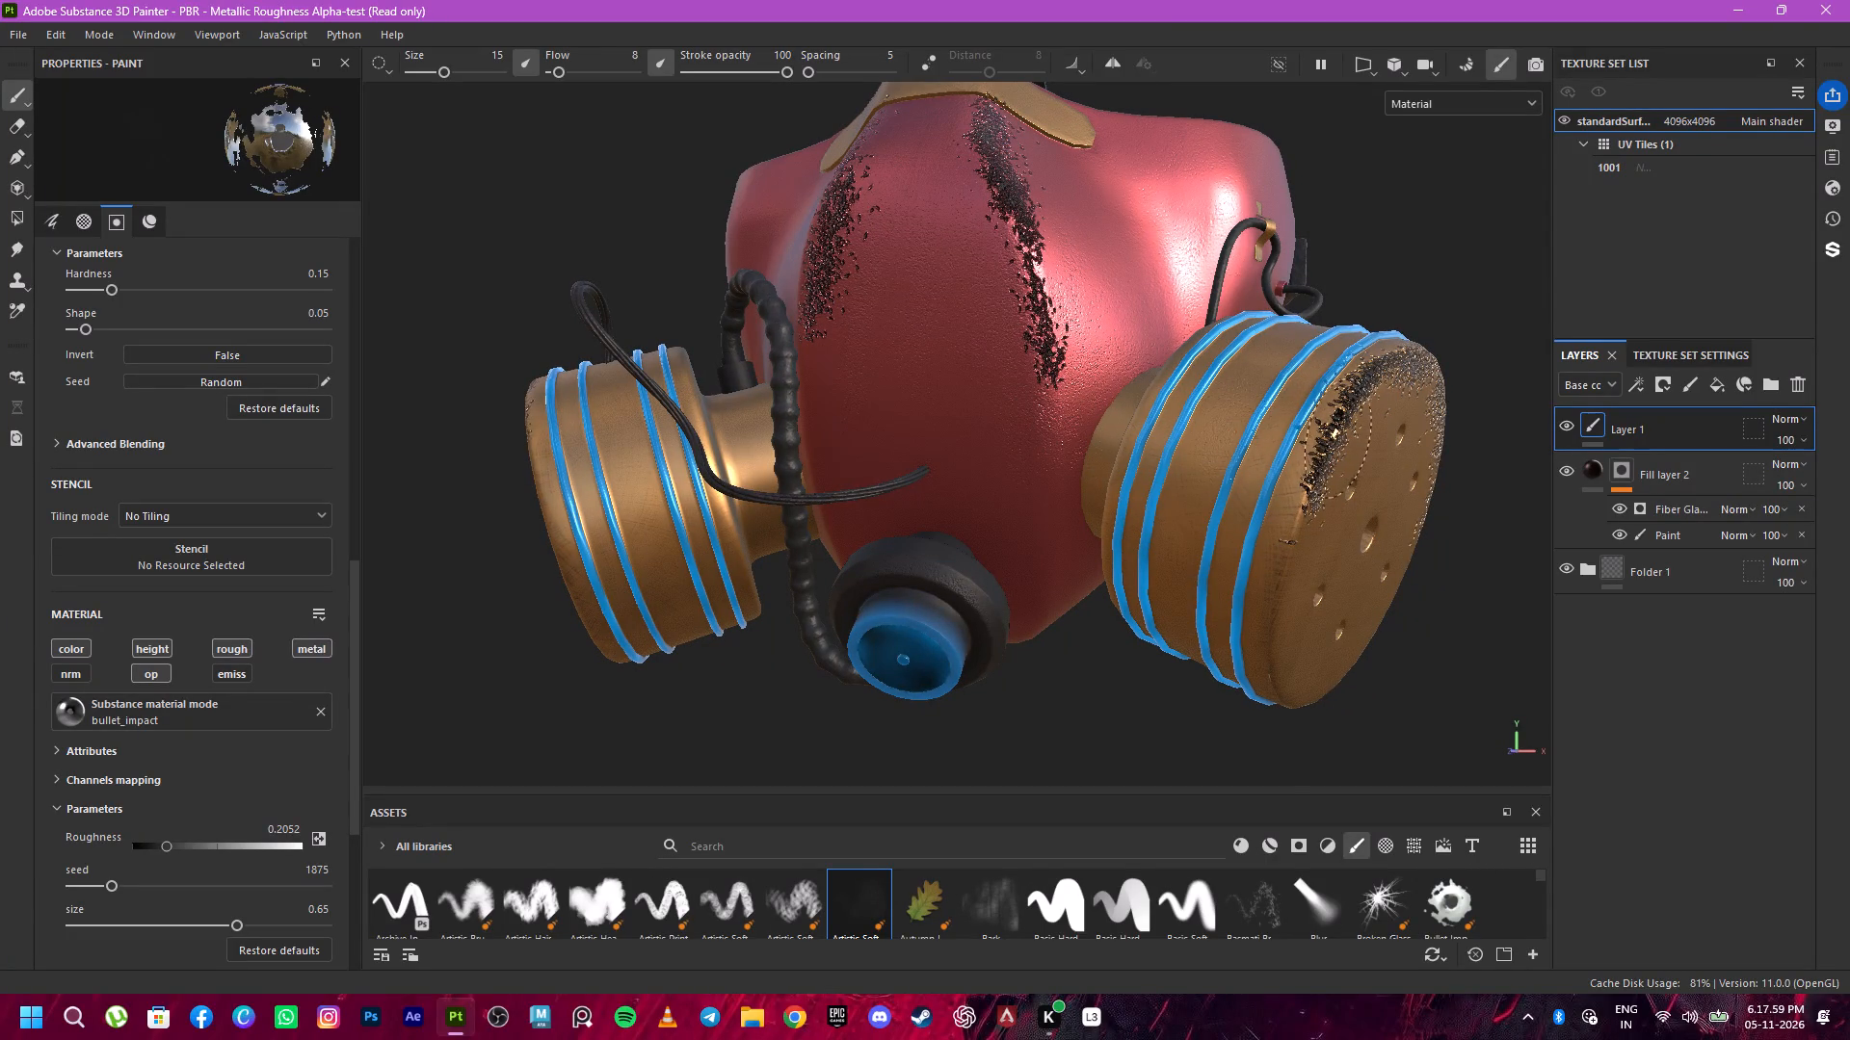
alt+drag(1333, 447, 1424, 509)
drag(1266, 327, 1183, 500)
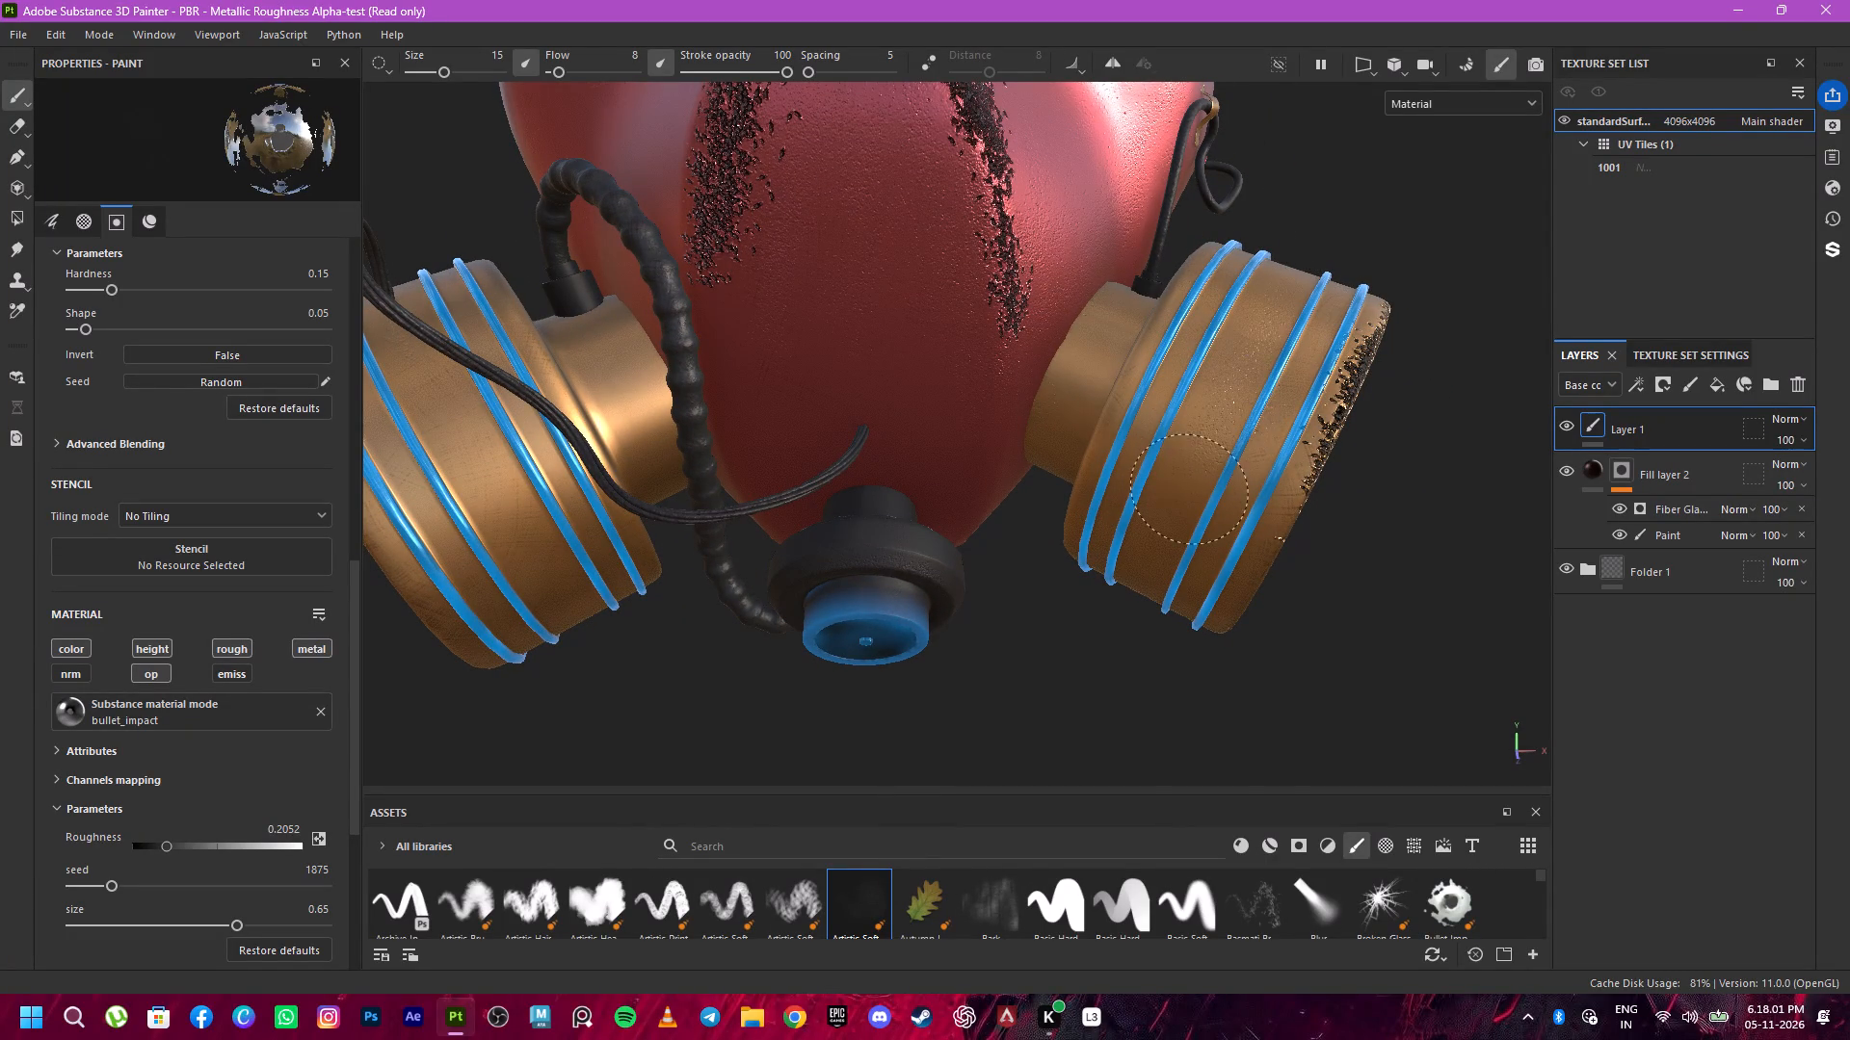
drag(1183, 500, 1161, 515)
alt+drag(1214, 523, 1272, 393)
drag(1267, 383, 1233, 540)
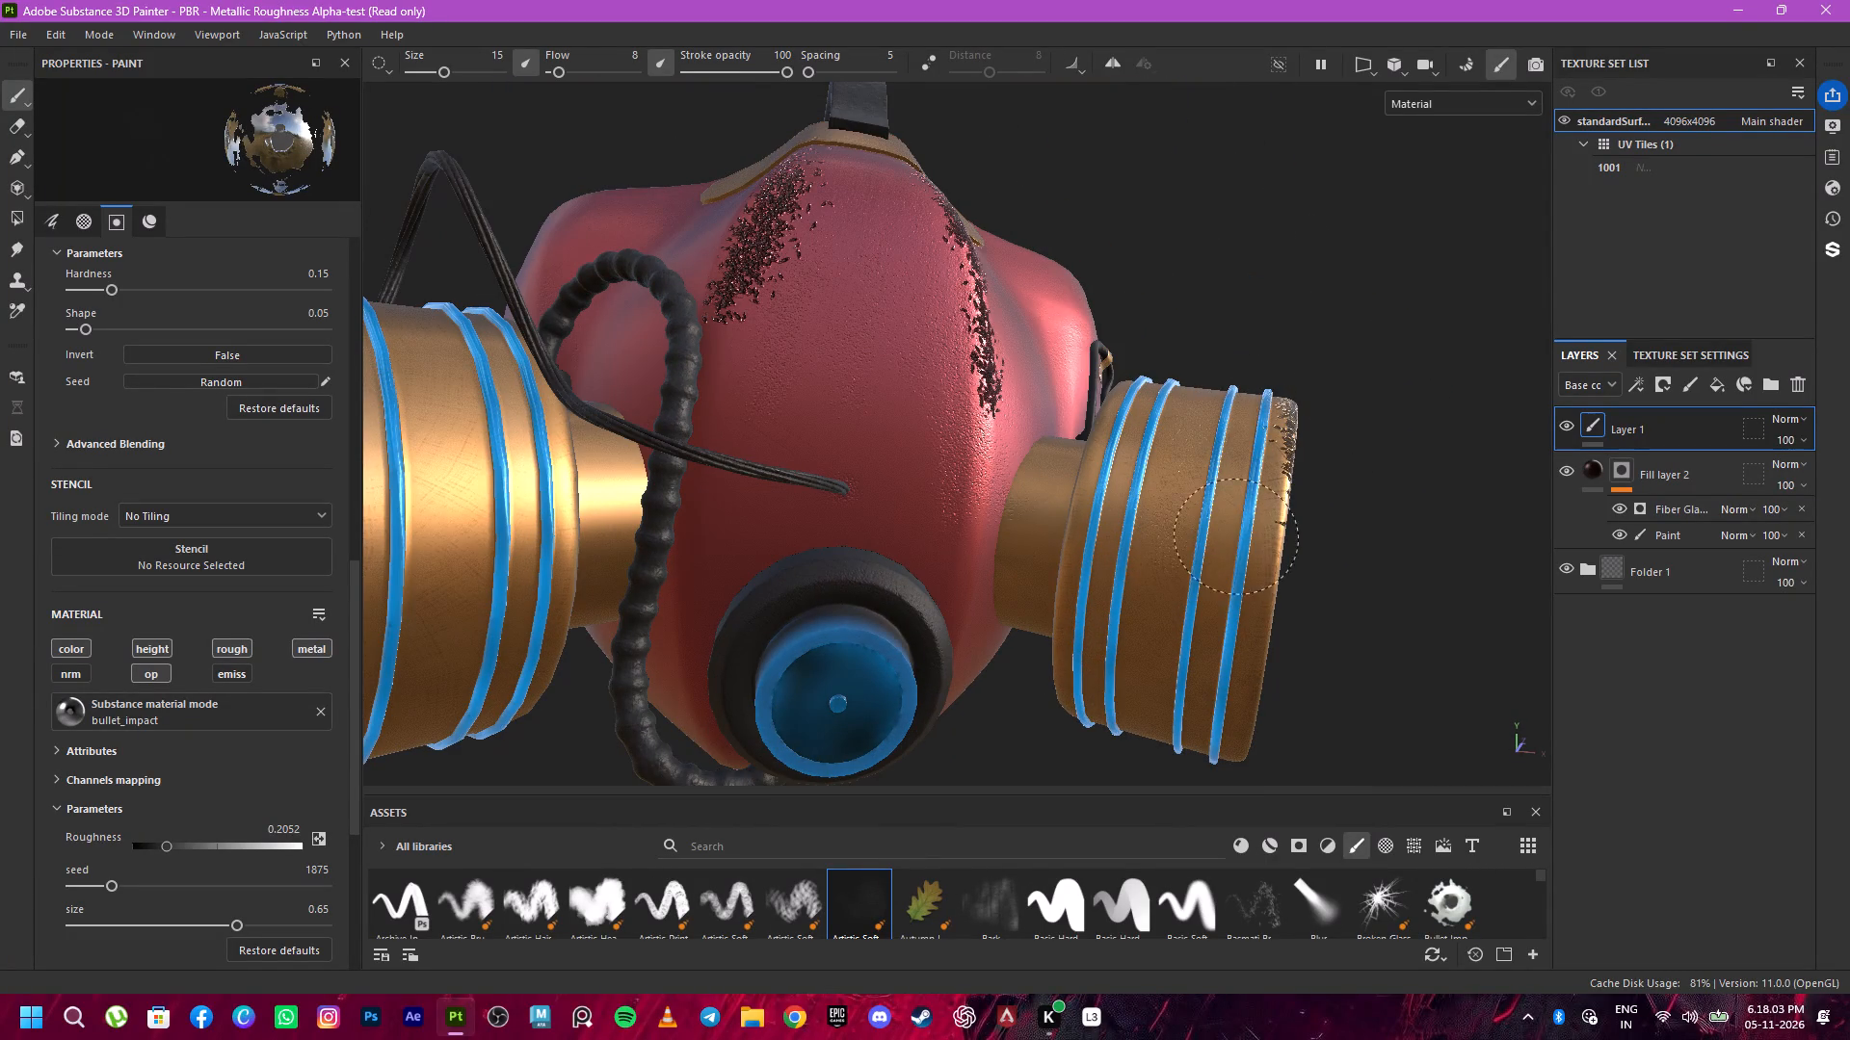
drag(1233, 540, 1223, 593)
alt+drag(1278, 438, 688, 575)
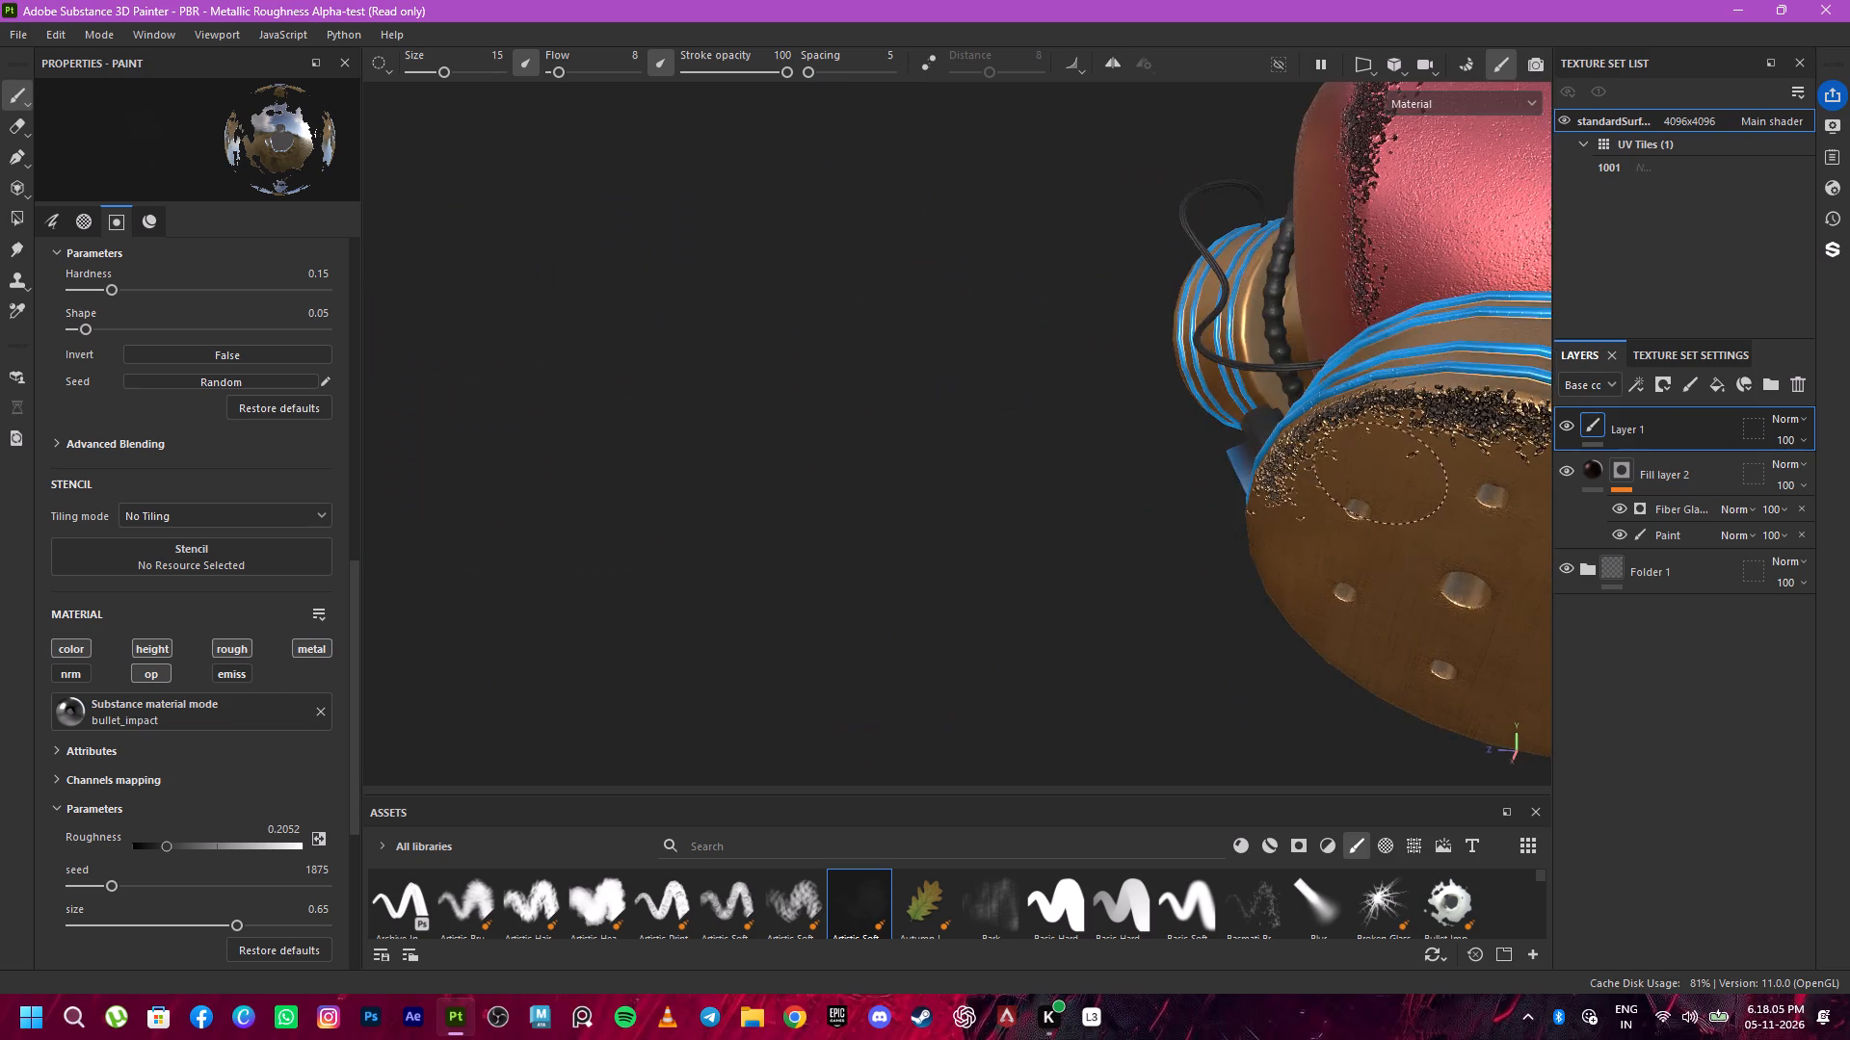
alt+middle_drag(1361, 473, 939, 539)
drag(1095, 415, 1094, 387)
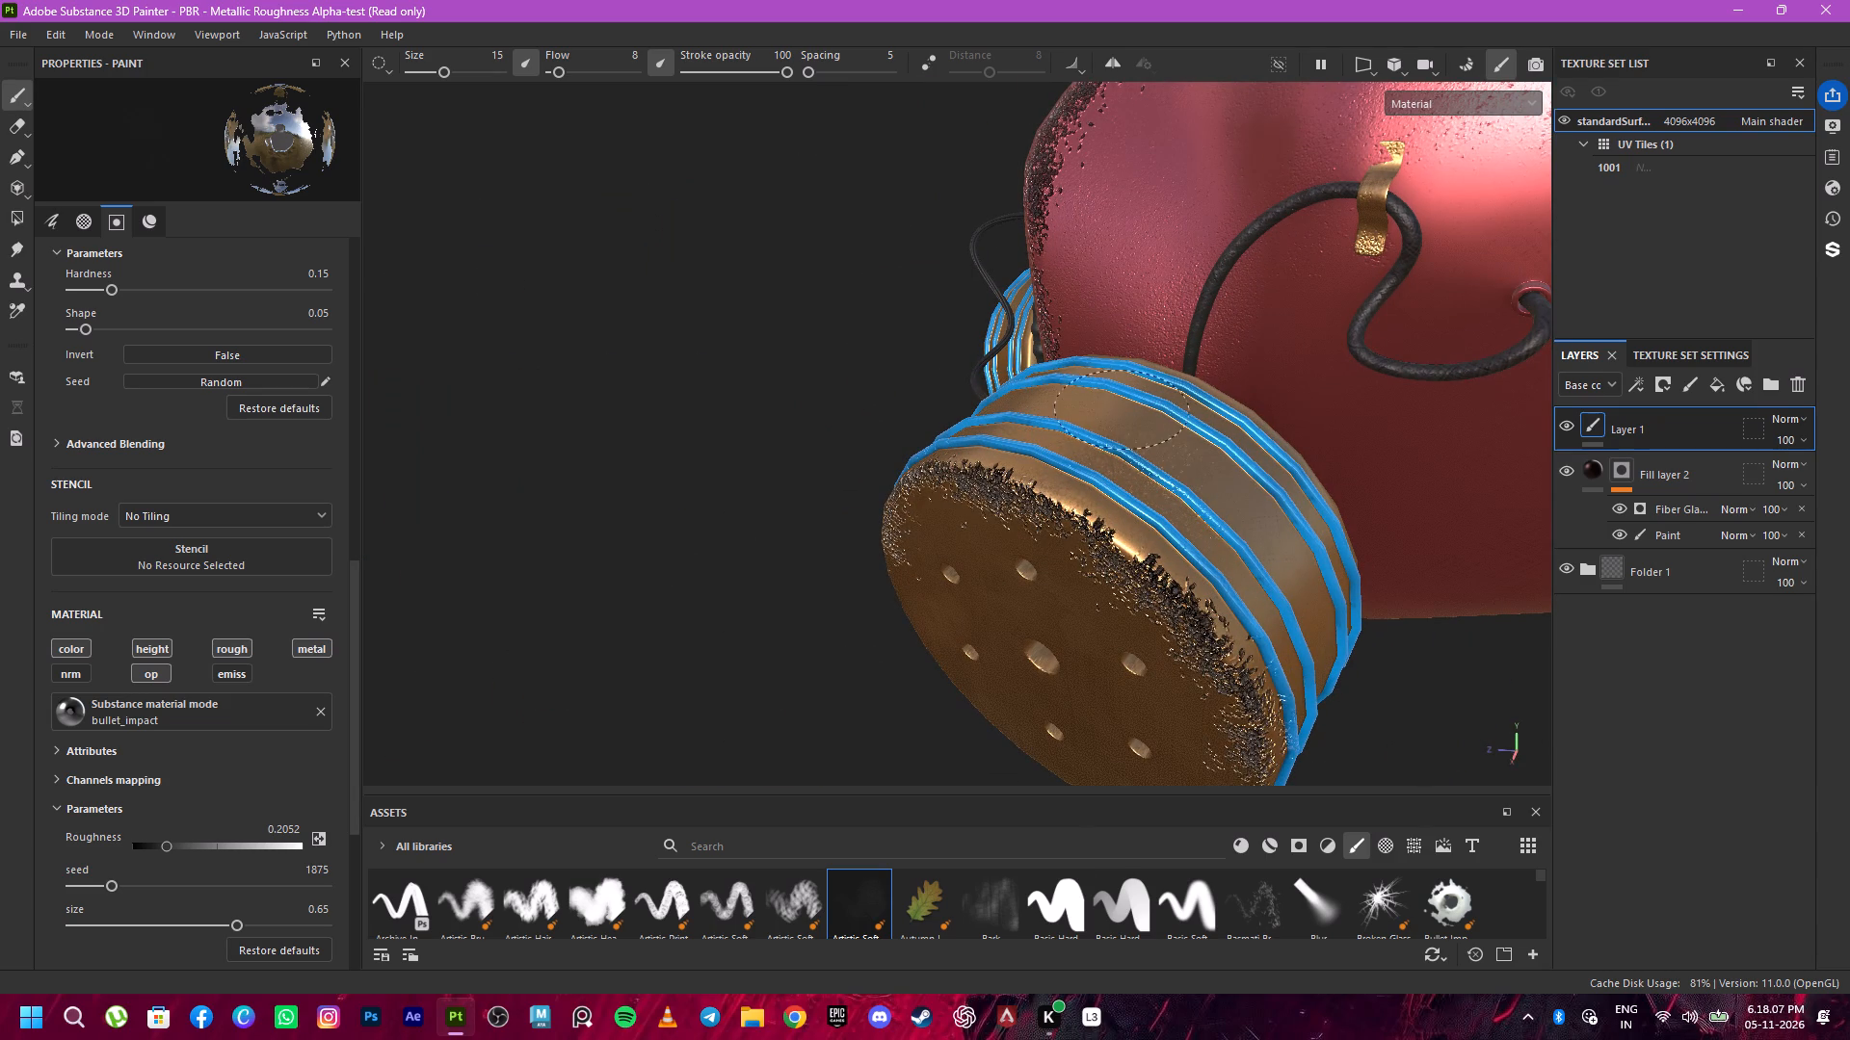
drag(1094, 387, 1282, 515)
alt+drag(1240, 550, 998, 578)
drag(1282, 499, 1299, 586)
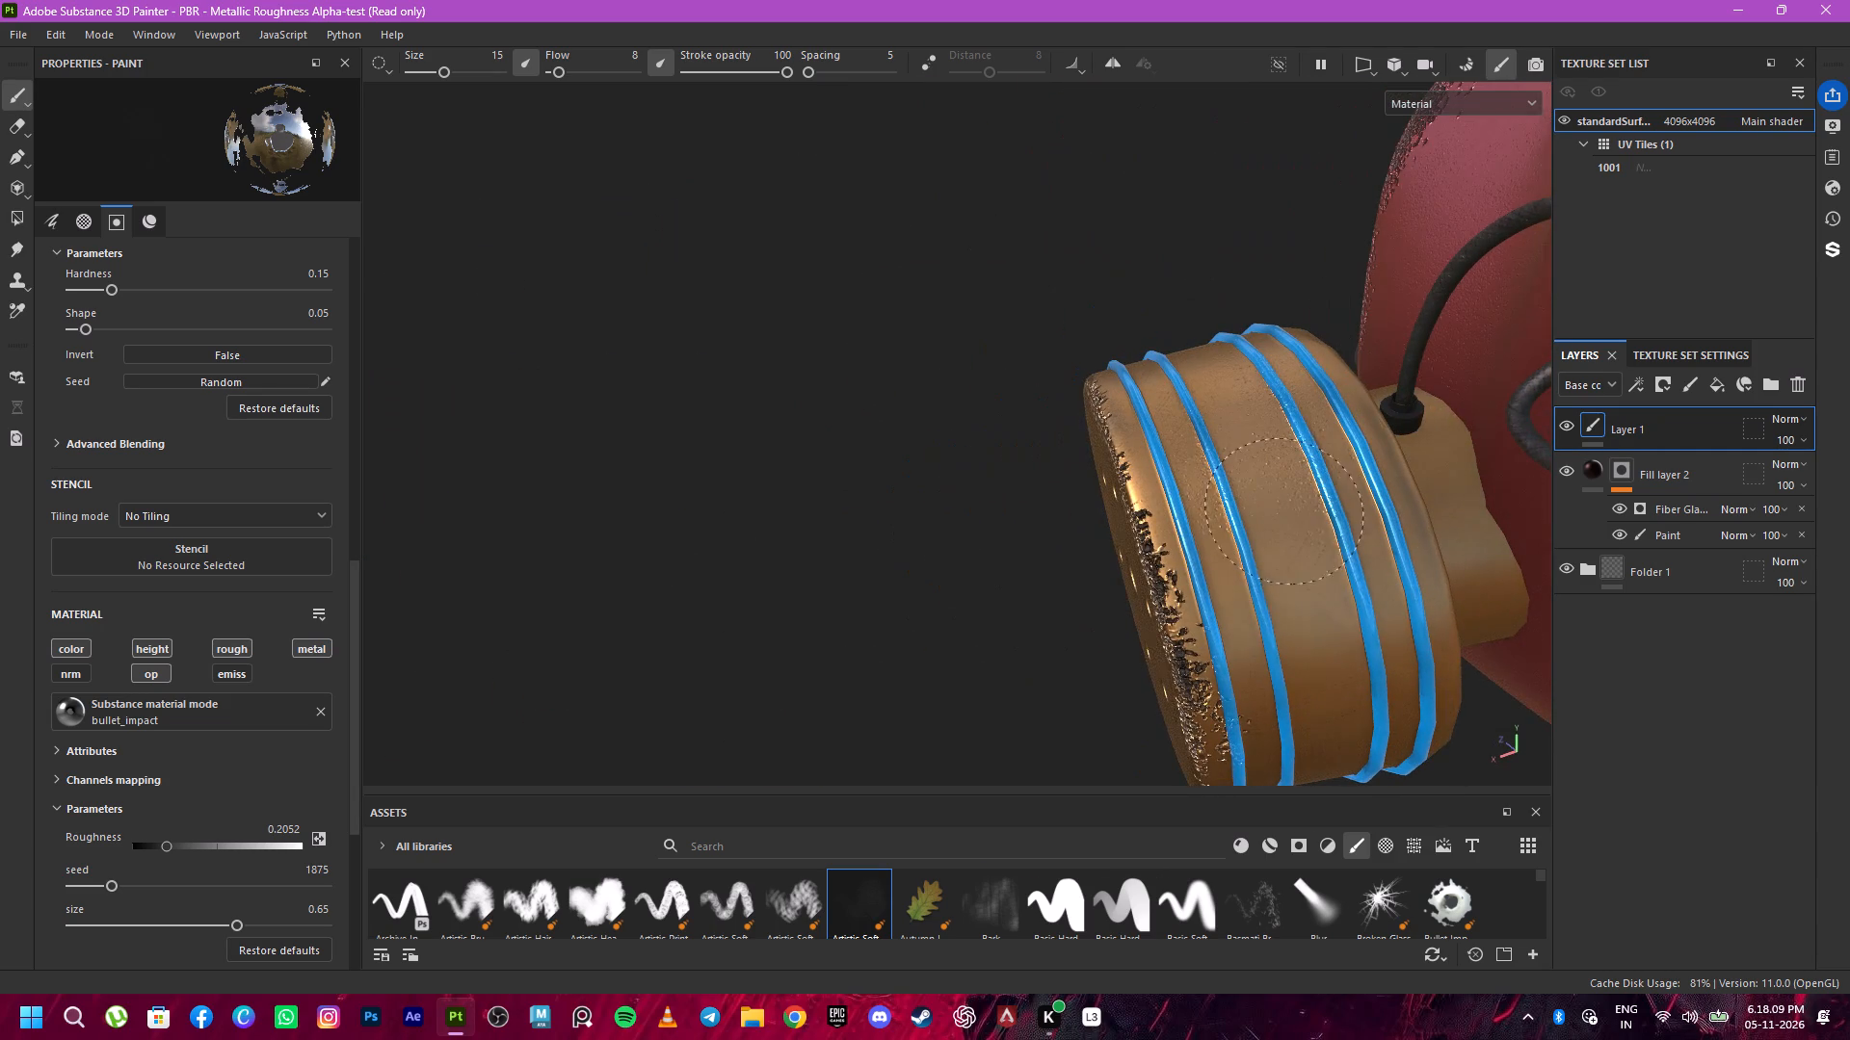
drag(1299, 586, 1254, 587)
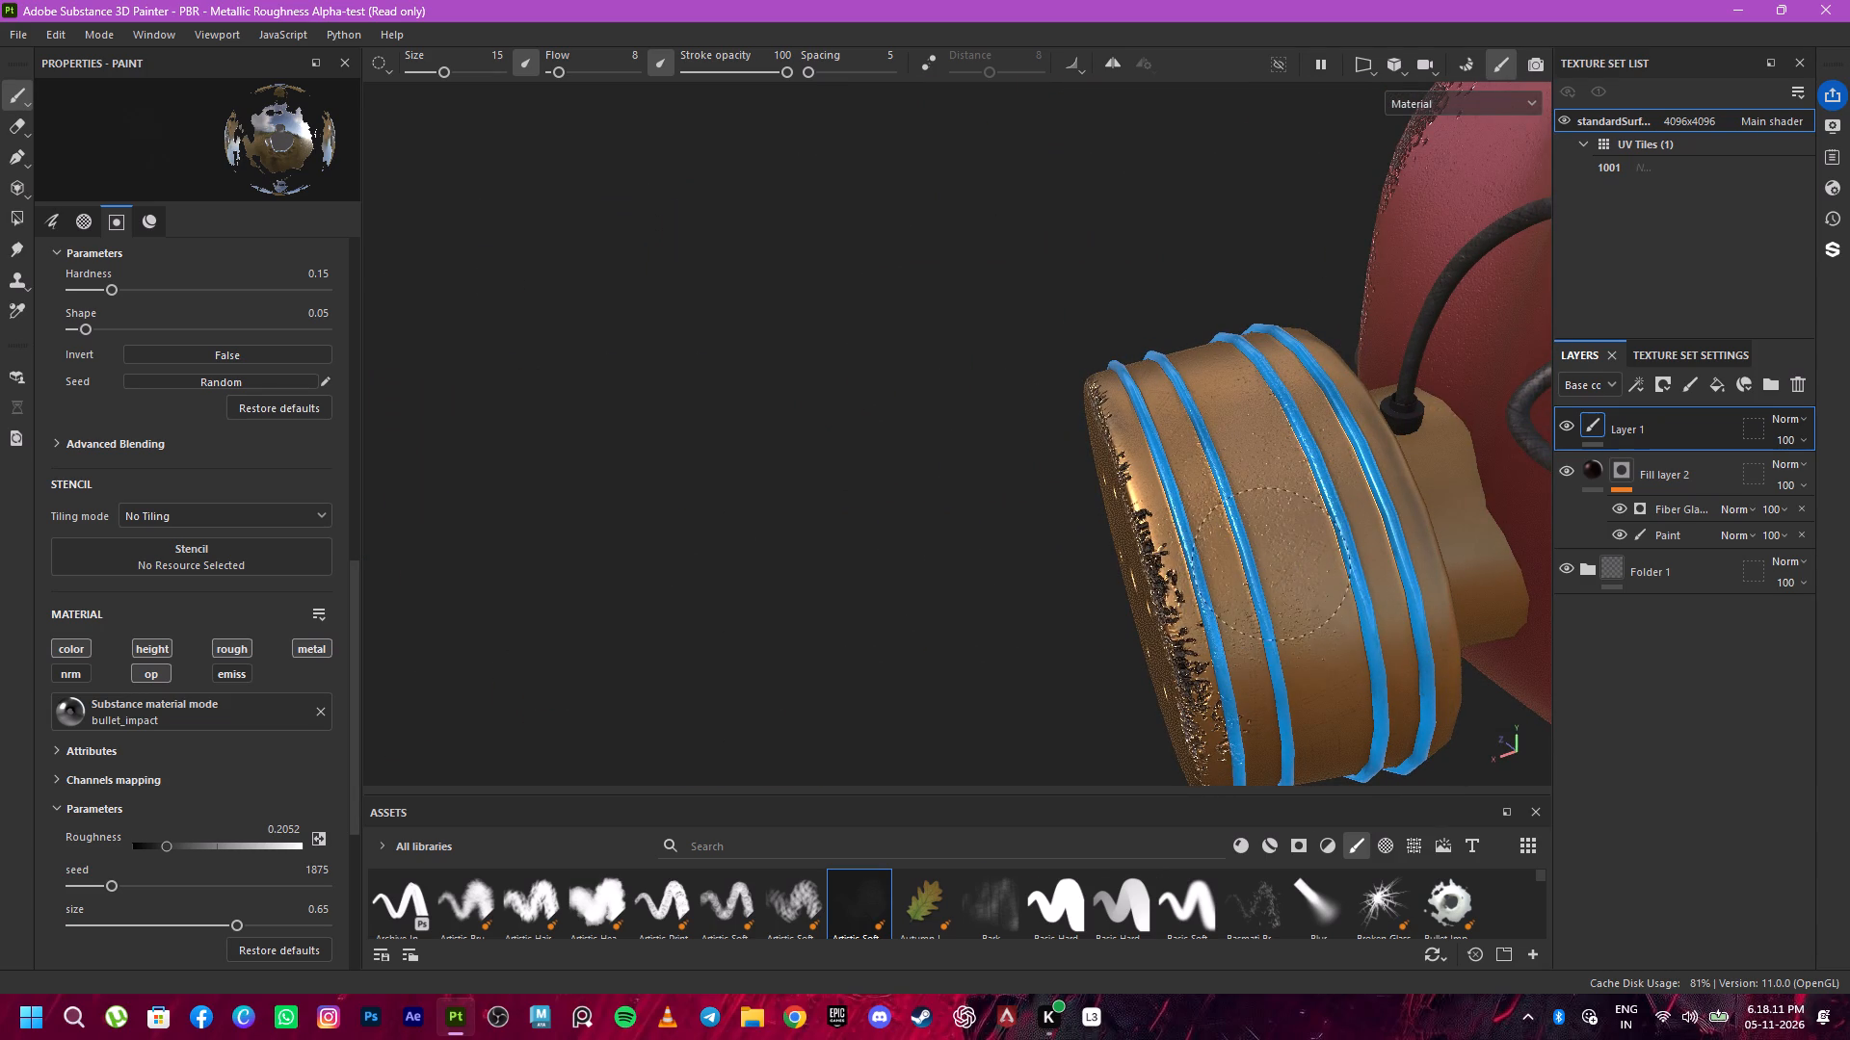
Extend the faint wear around the same canister's outward-facing side wall, from its middle down to the lower edge across the bands.
alt+drag(1258, 530, 1144, 592)
drag(1371, 537, 1368, 555)
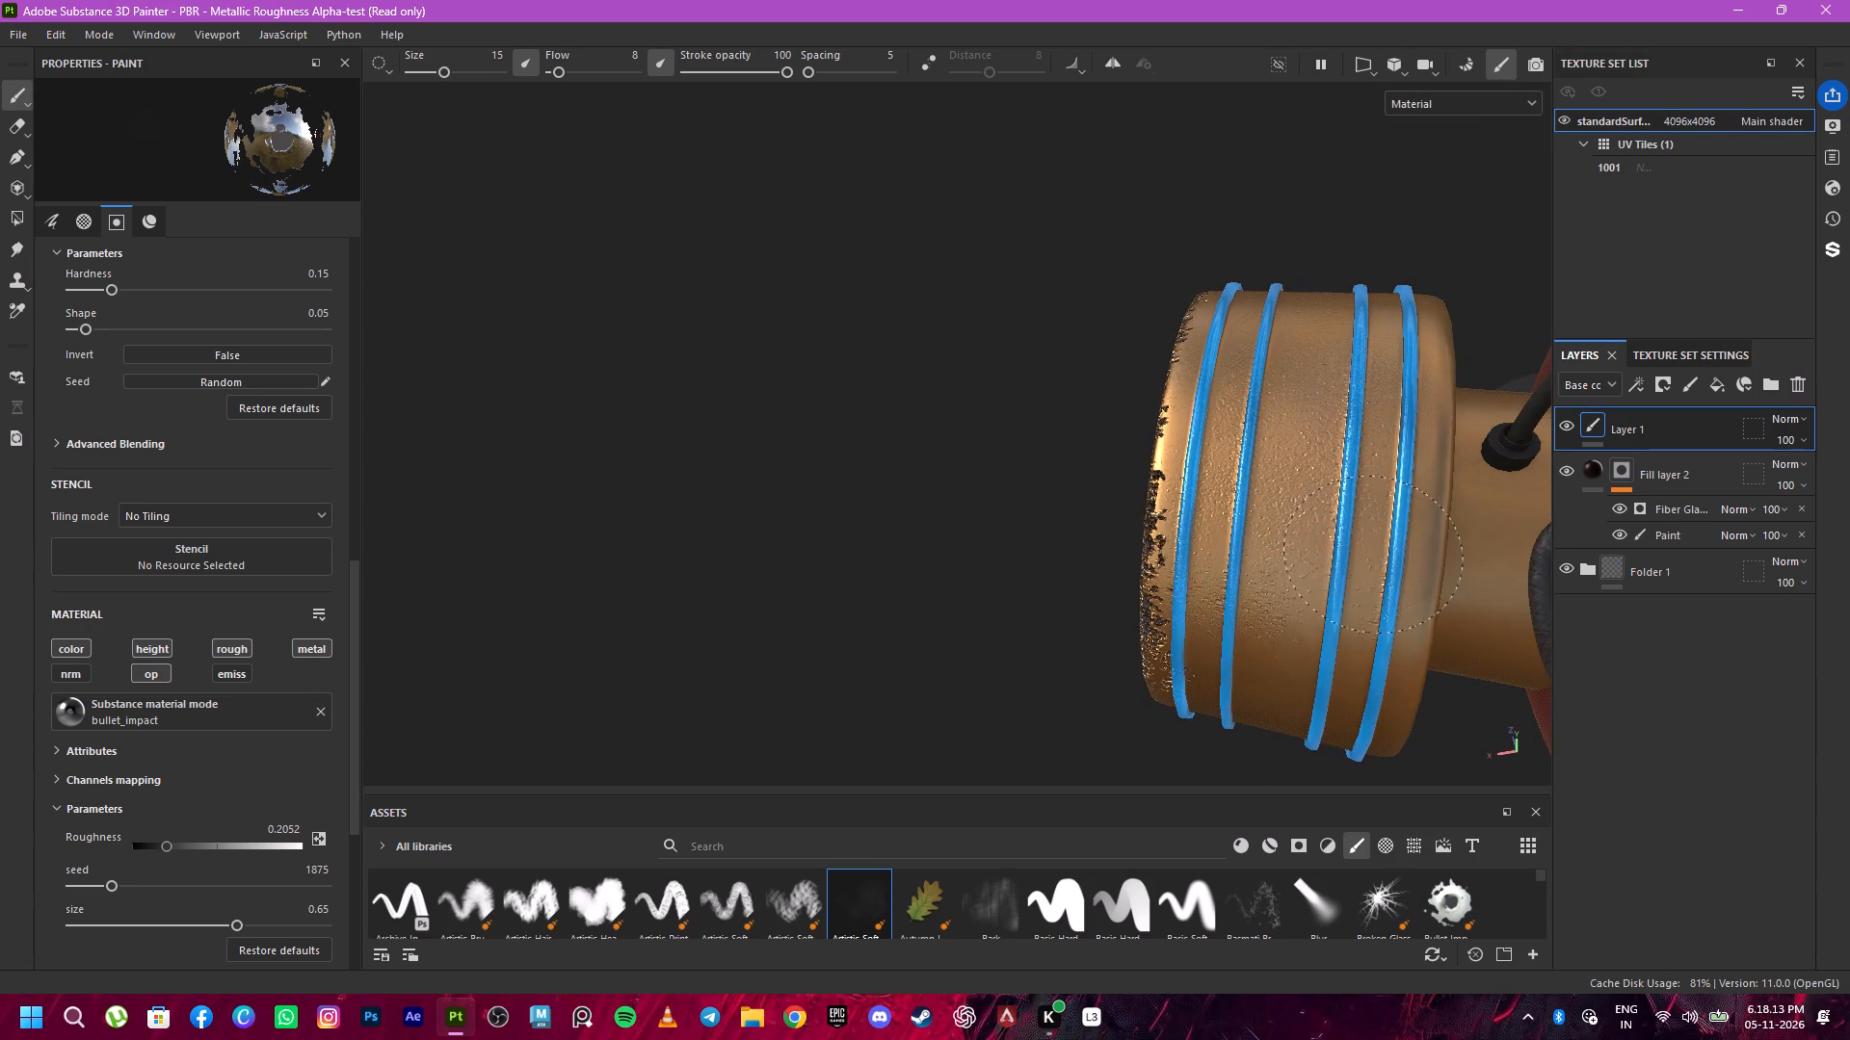
drag(1368, 555, 1399, 708)
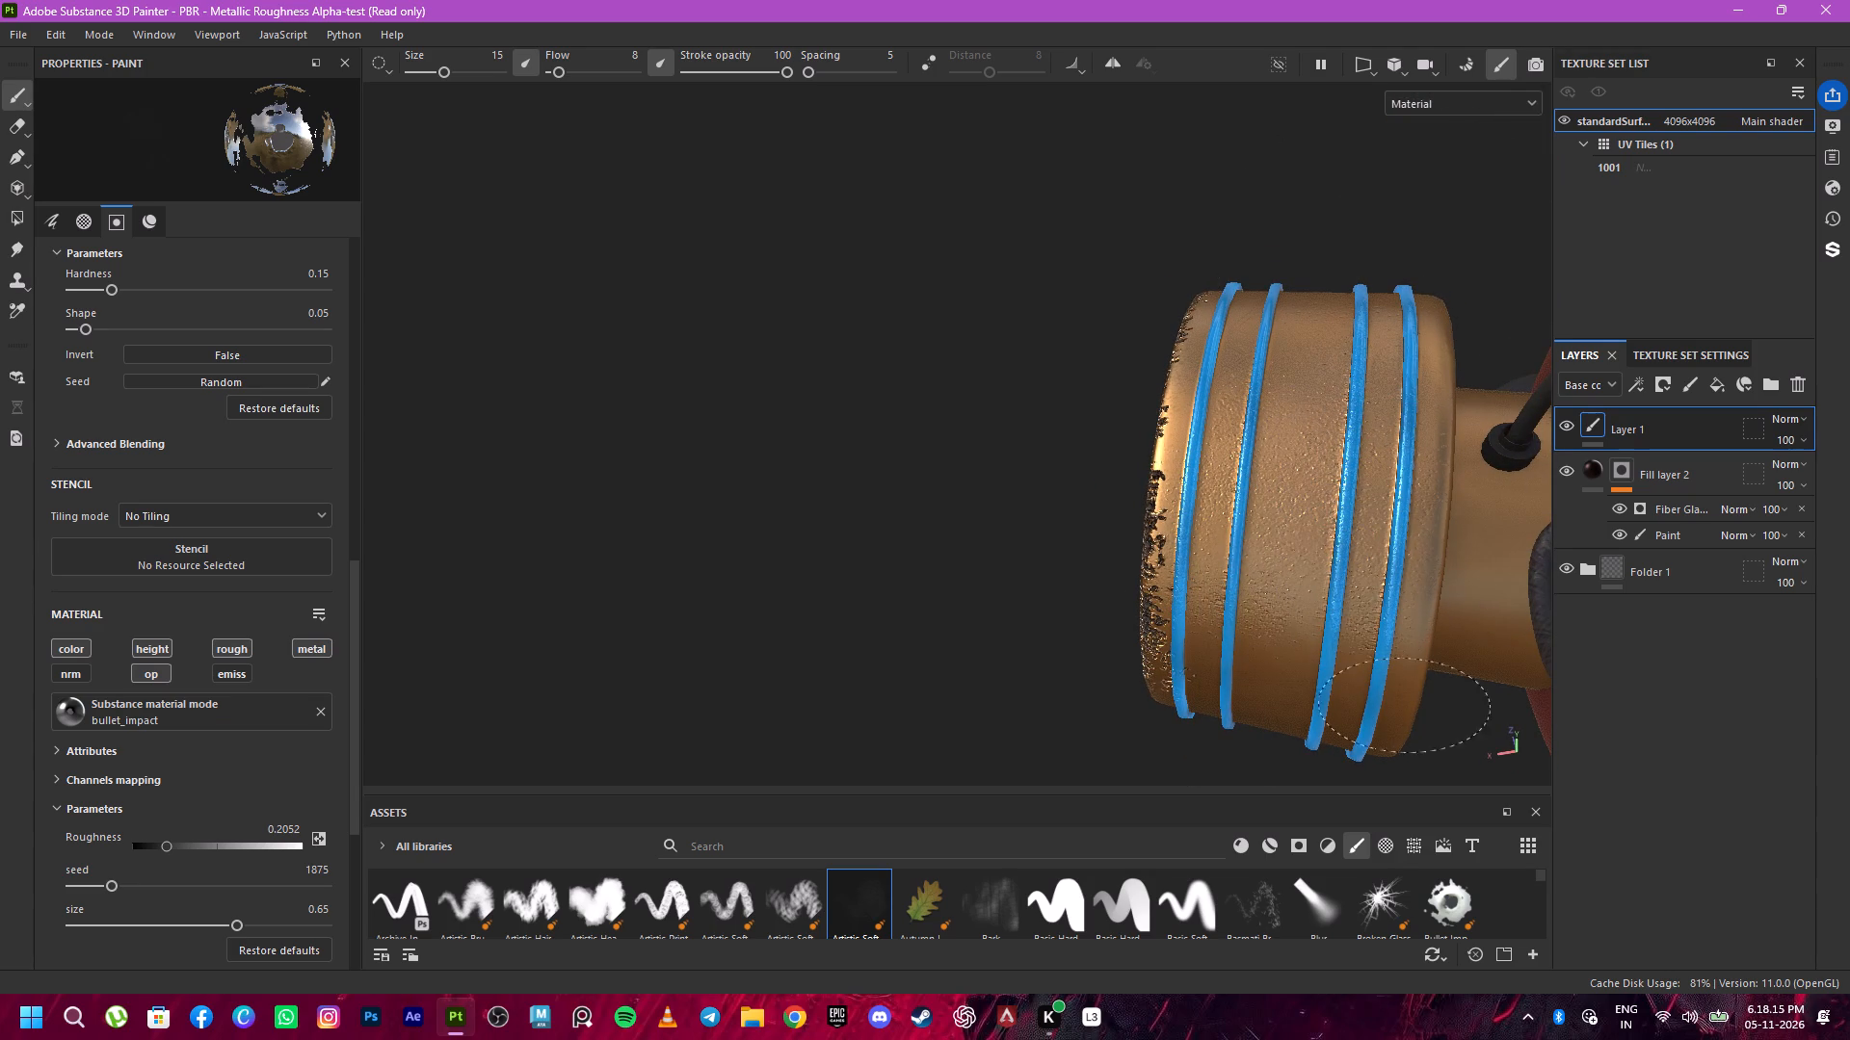
drag(1399, 708, 1271, 720)
alt+drag(1276, 688, 1293, 670)
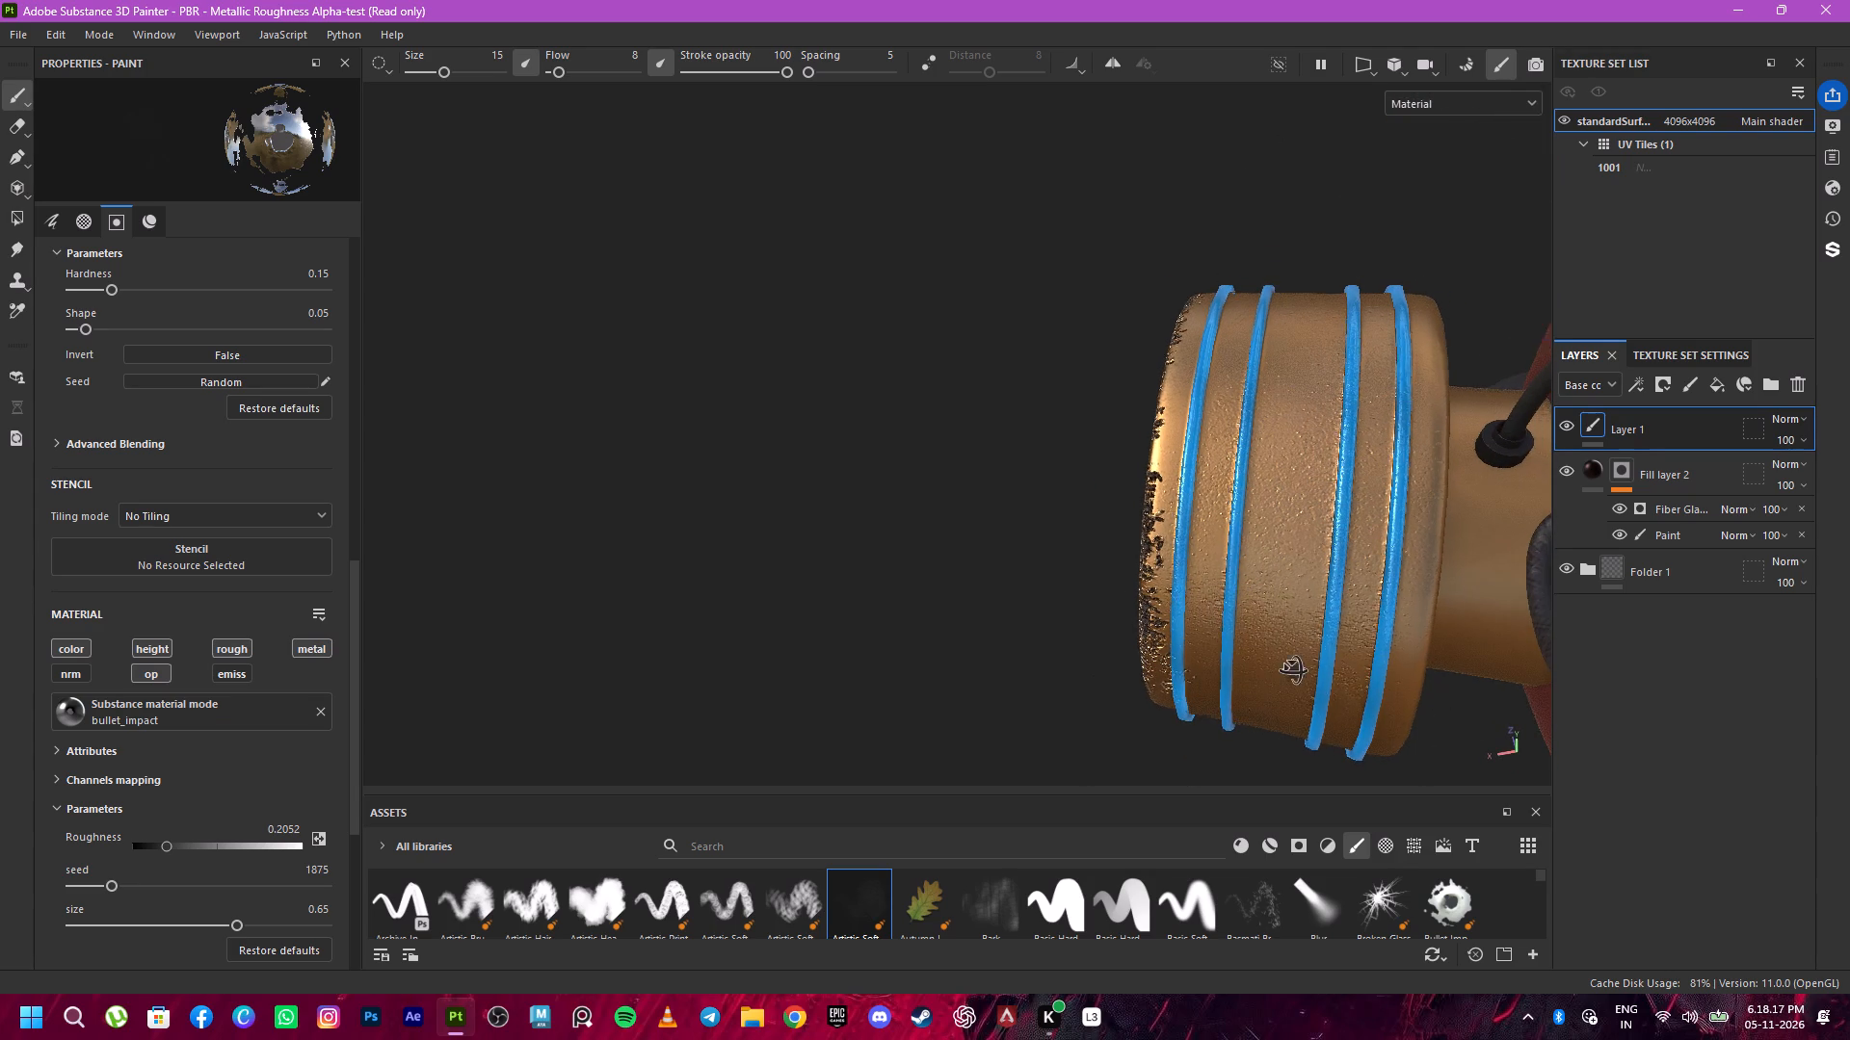
Continue the faint speckled wear around the rear-facing side wall of the same canister, from the chipped rim toward the inner bands.
alt+drag(1293, 670, 1351, 576)
alt+middle_drag(1308, 592, 1233, 300)
alt+drag(1230, 495, 1210, 405)
drag(1160, 433, 1136, 468)
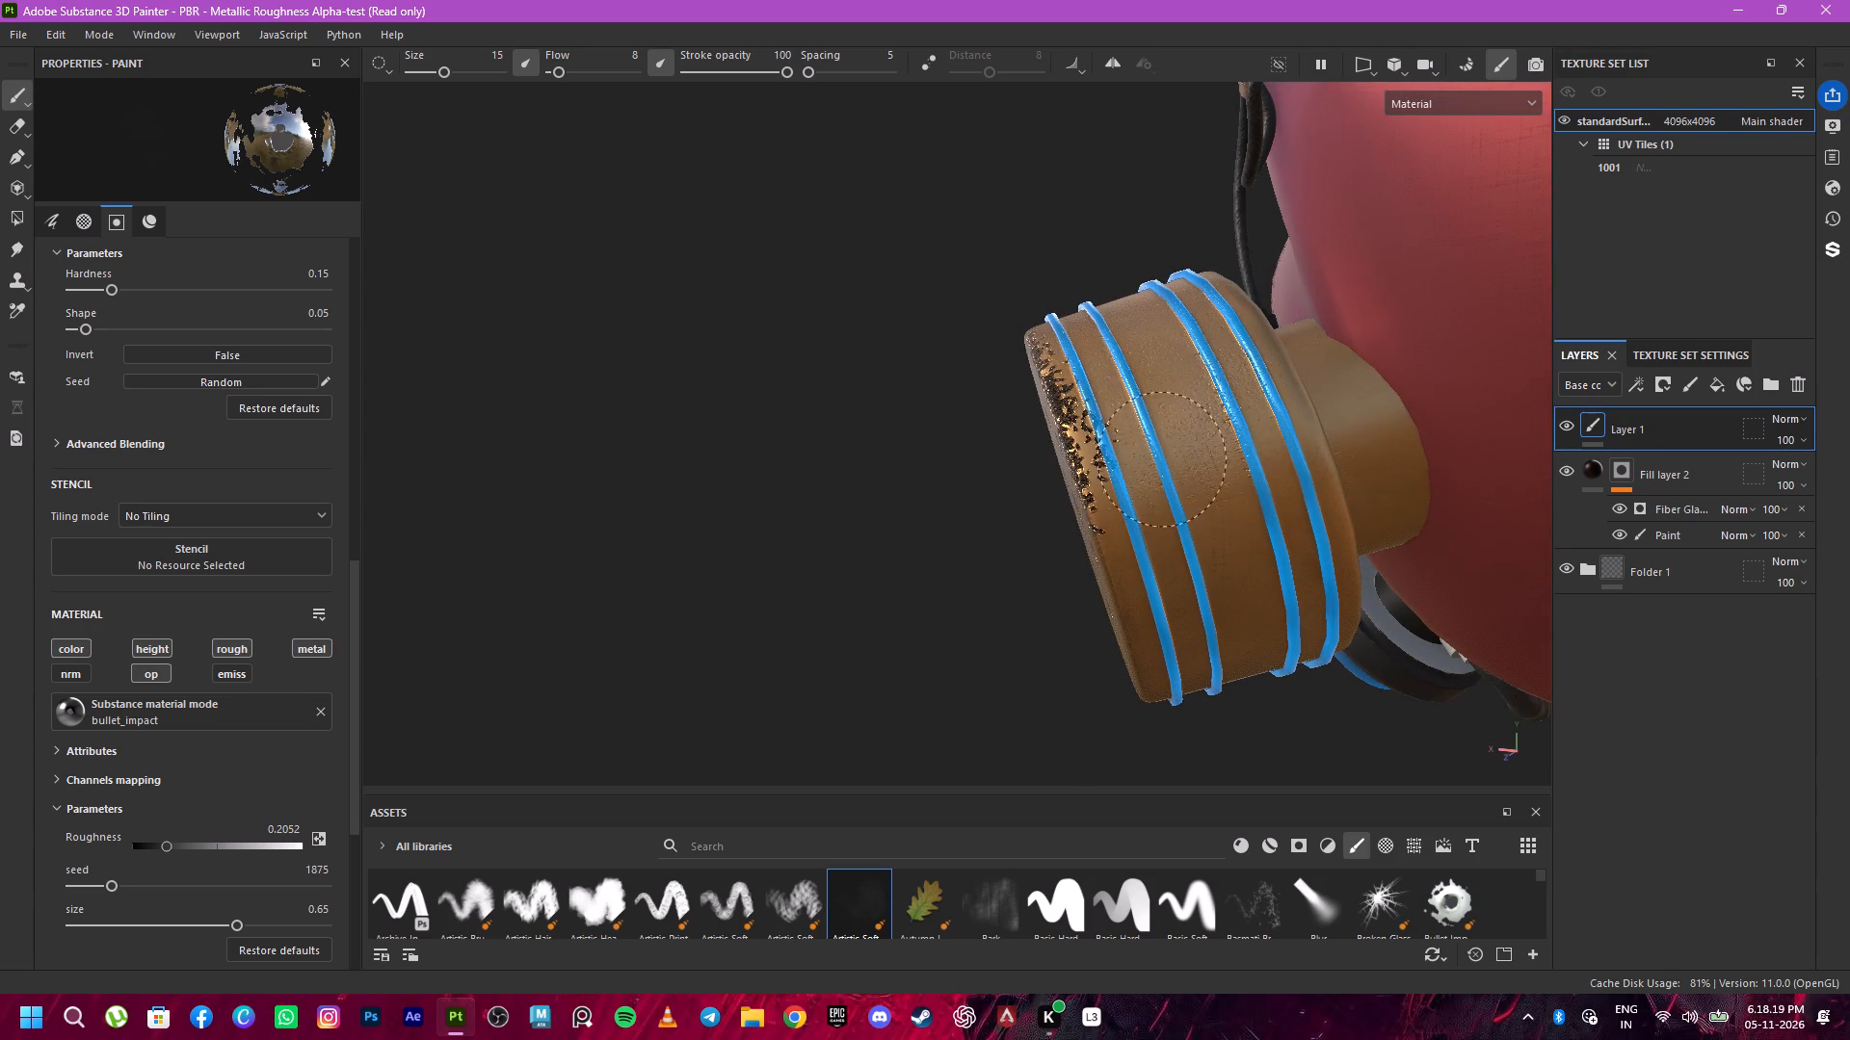
drag(1136, 468, 1305, 619)
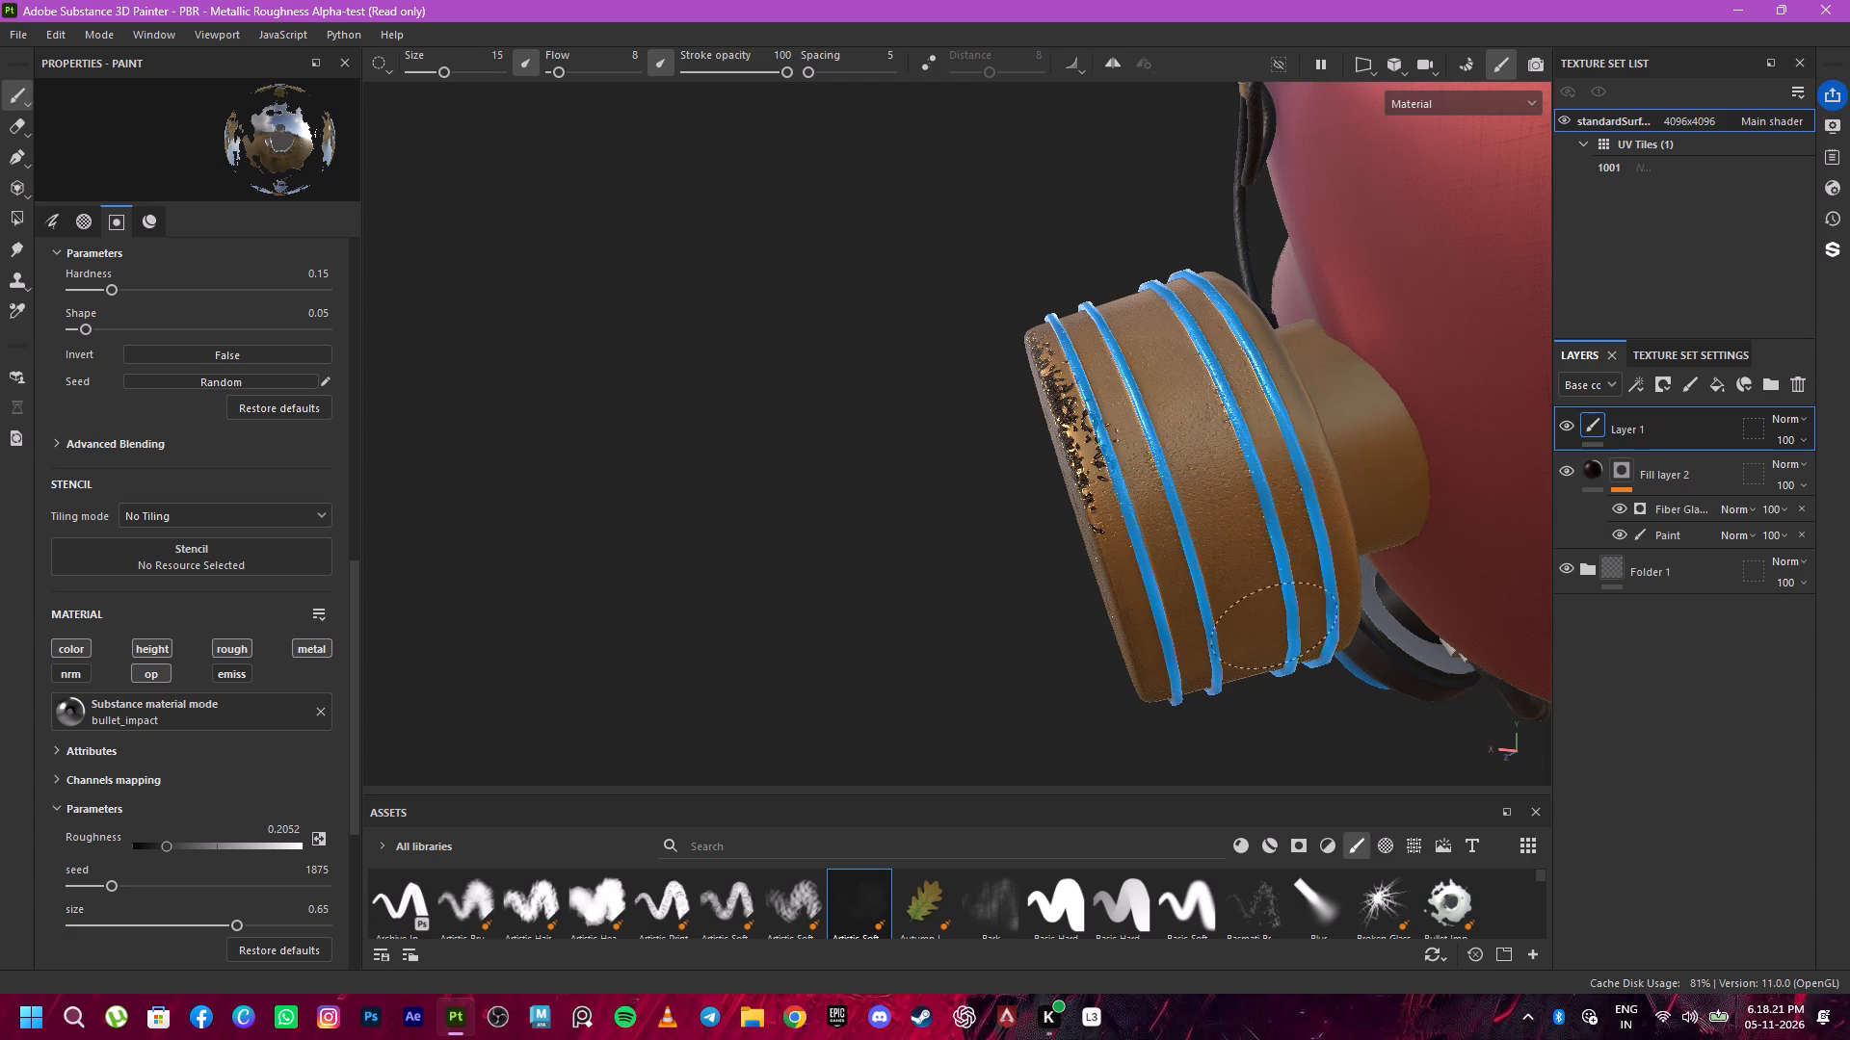
drag(1305, 619, 1225, 663)
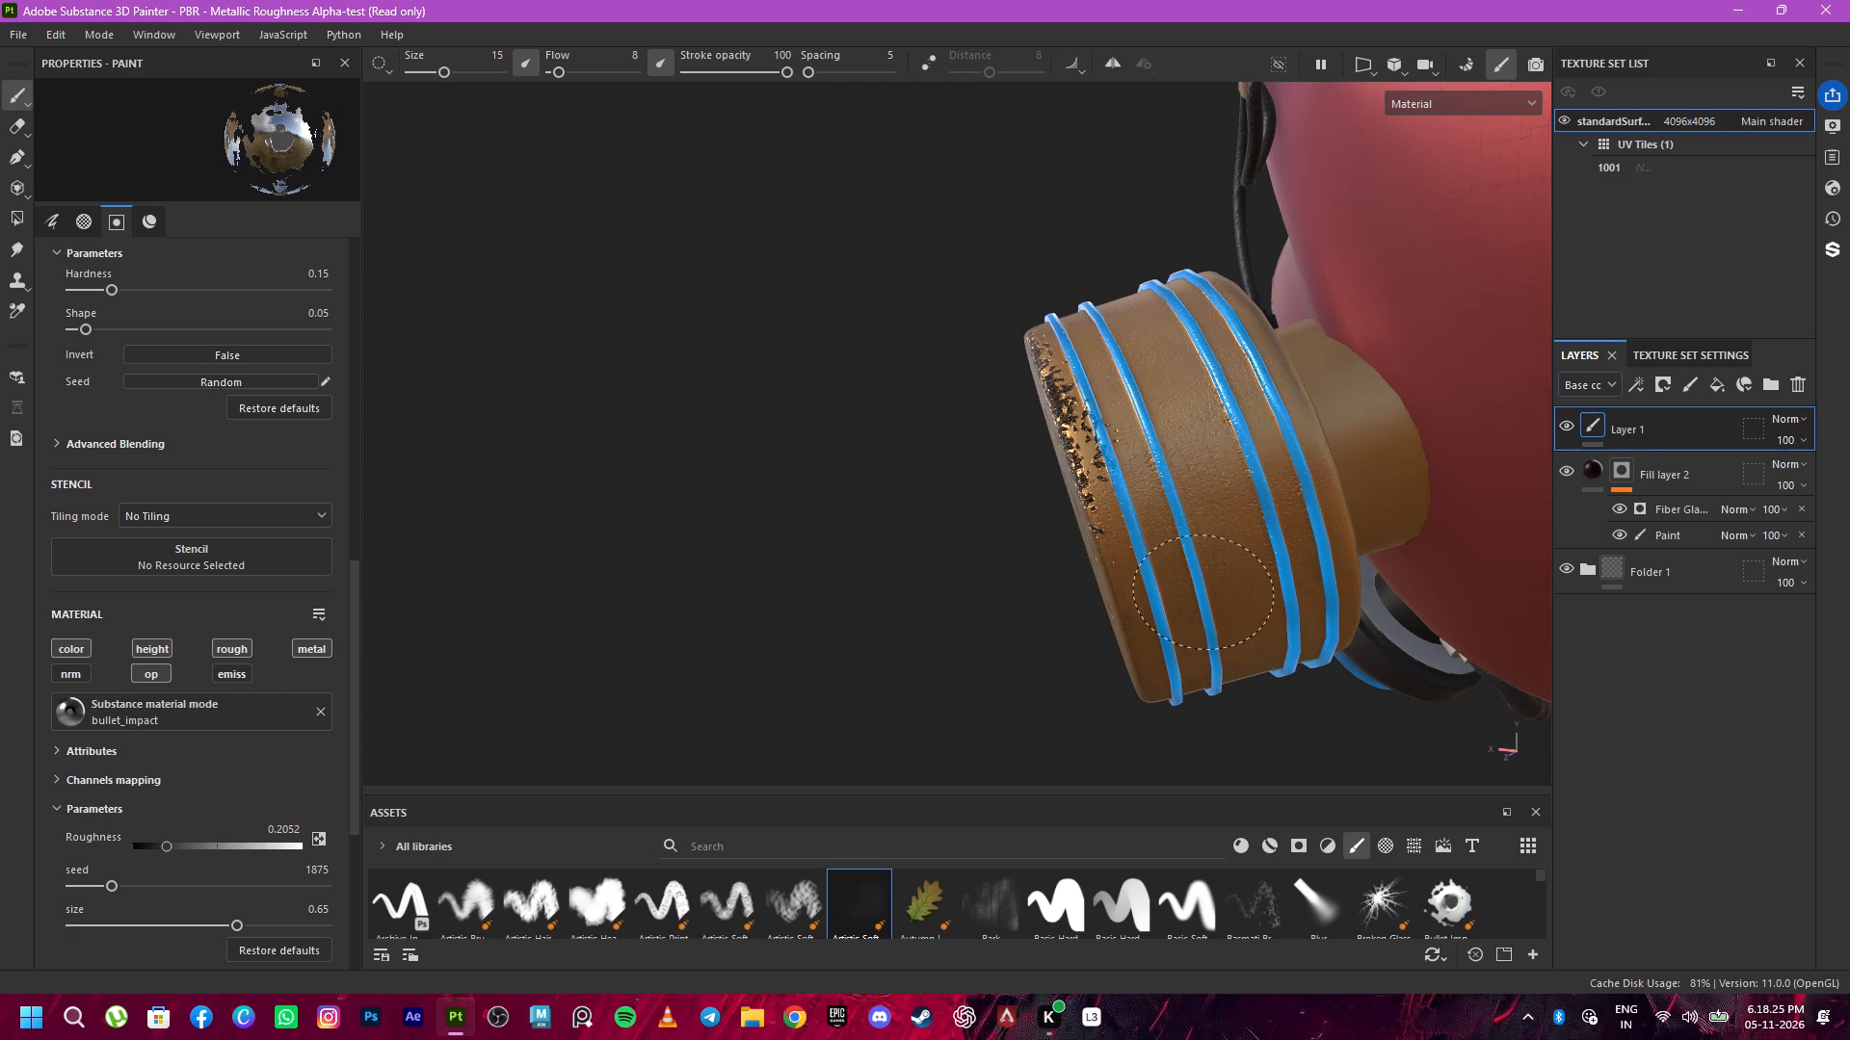
Brush faint speckled wear onto the gold neck joining this canister to the red body.
drag(1374, 480, 1397, 485)
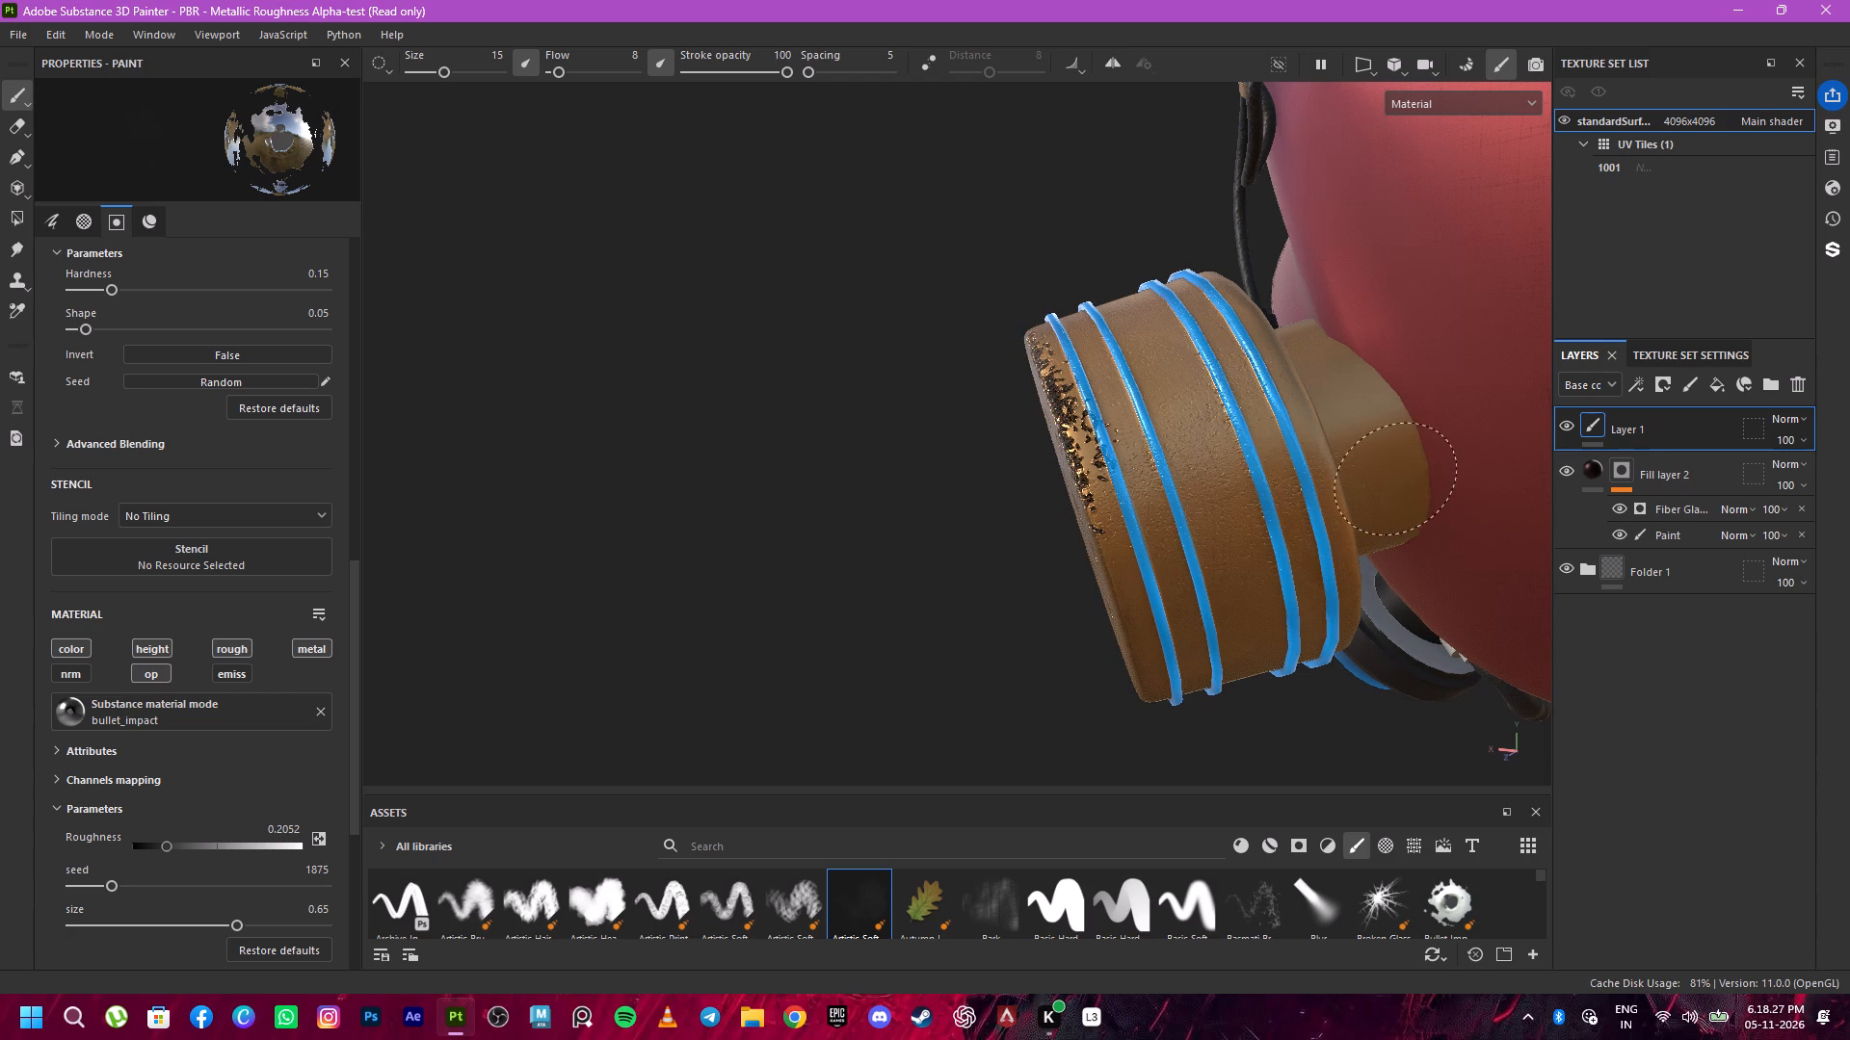
drag(1397, 485, 1400, 348)
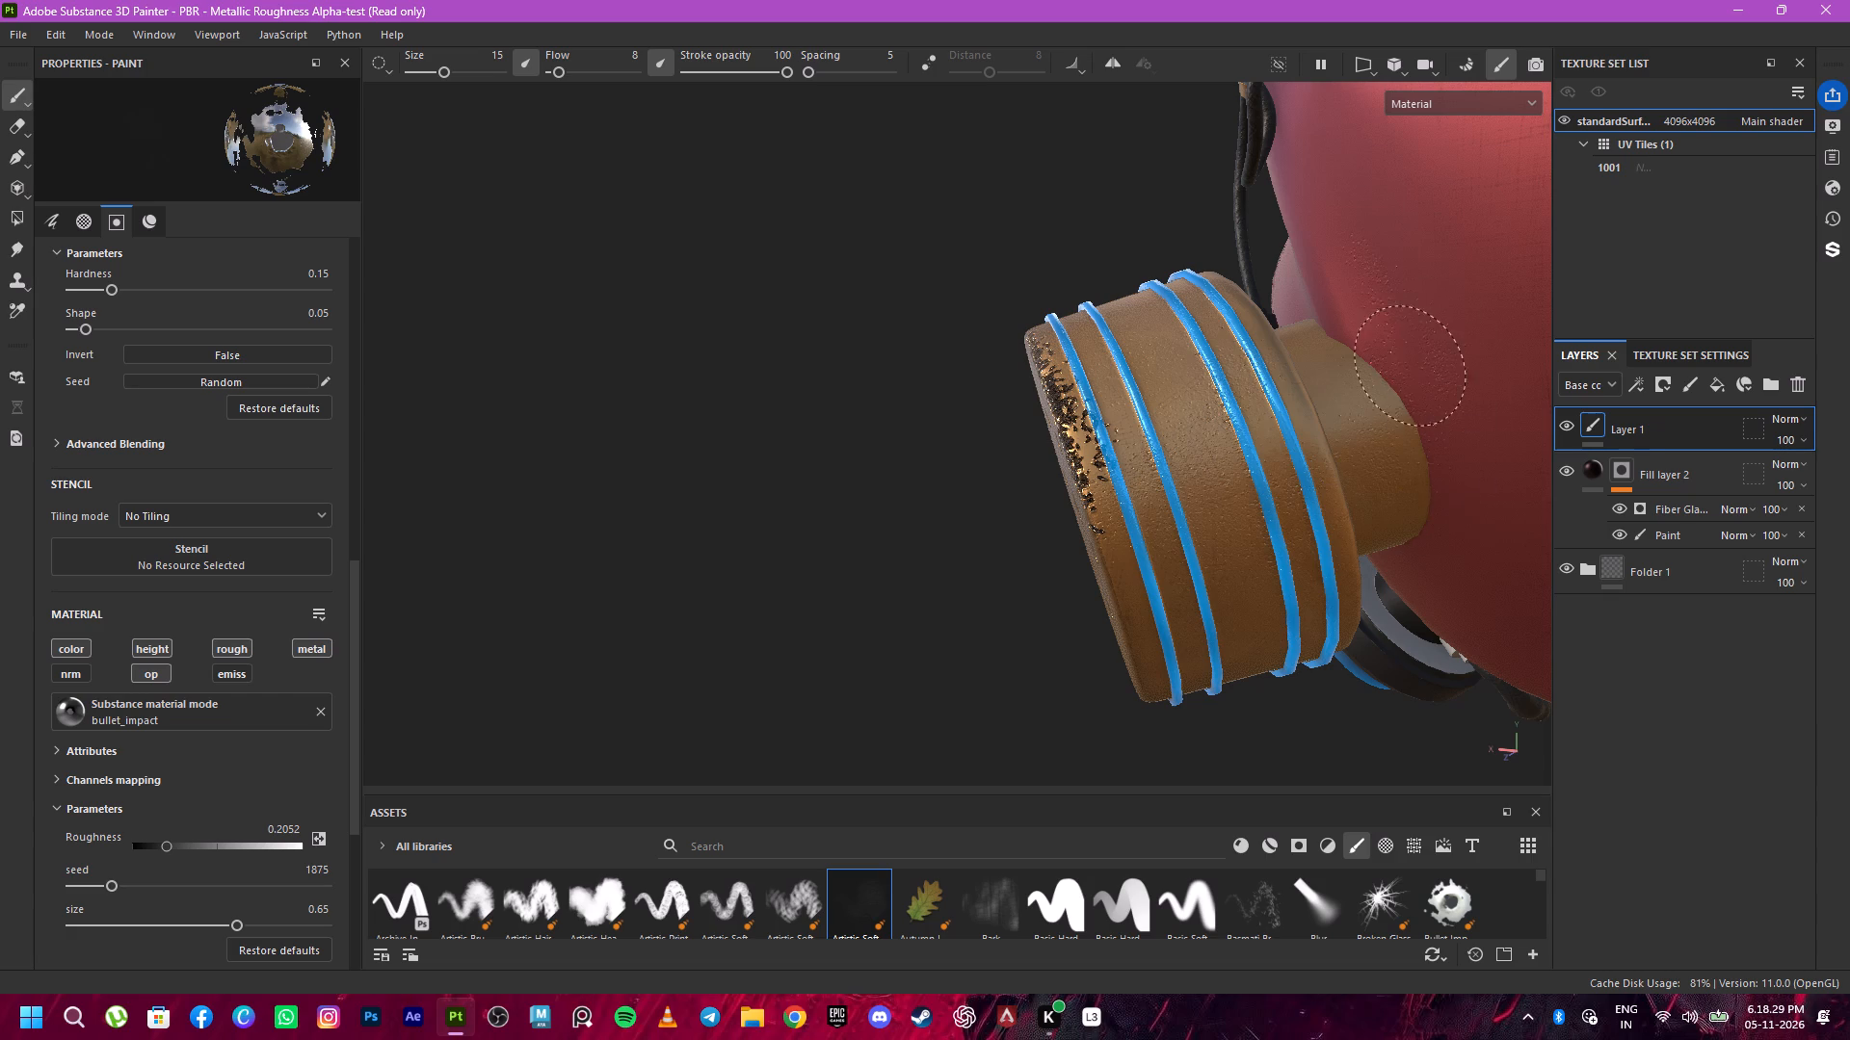
Paint faint speckled wear on the red cheek just above and behind the canister's gold neck.
drag(1400, 348, 1506, 333)
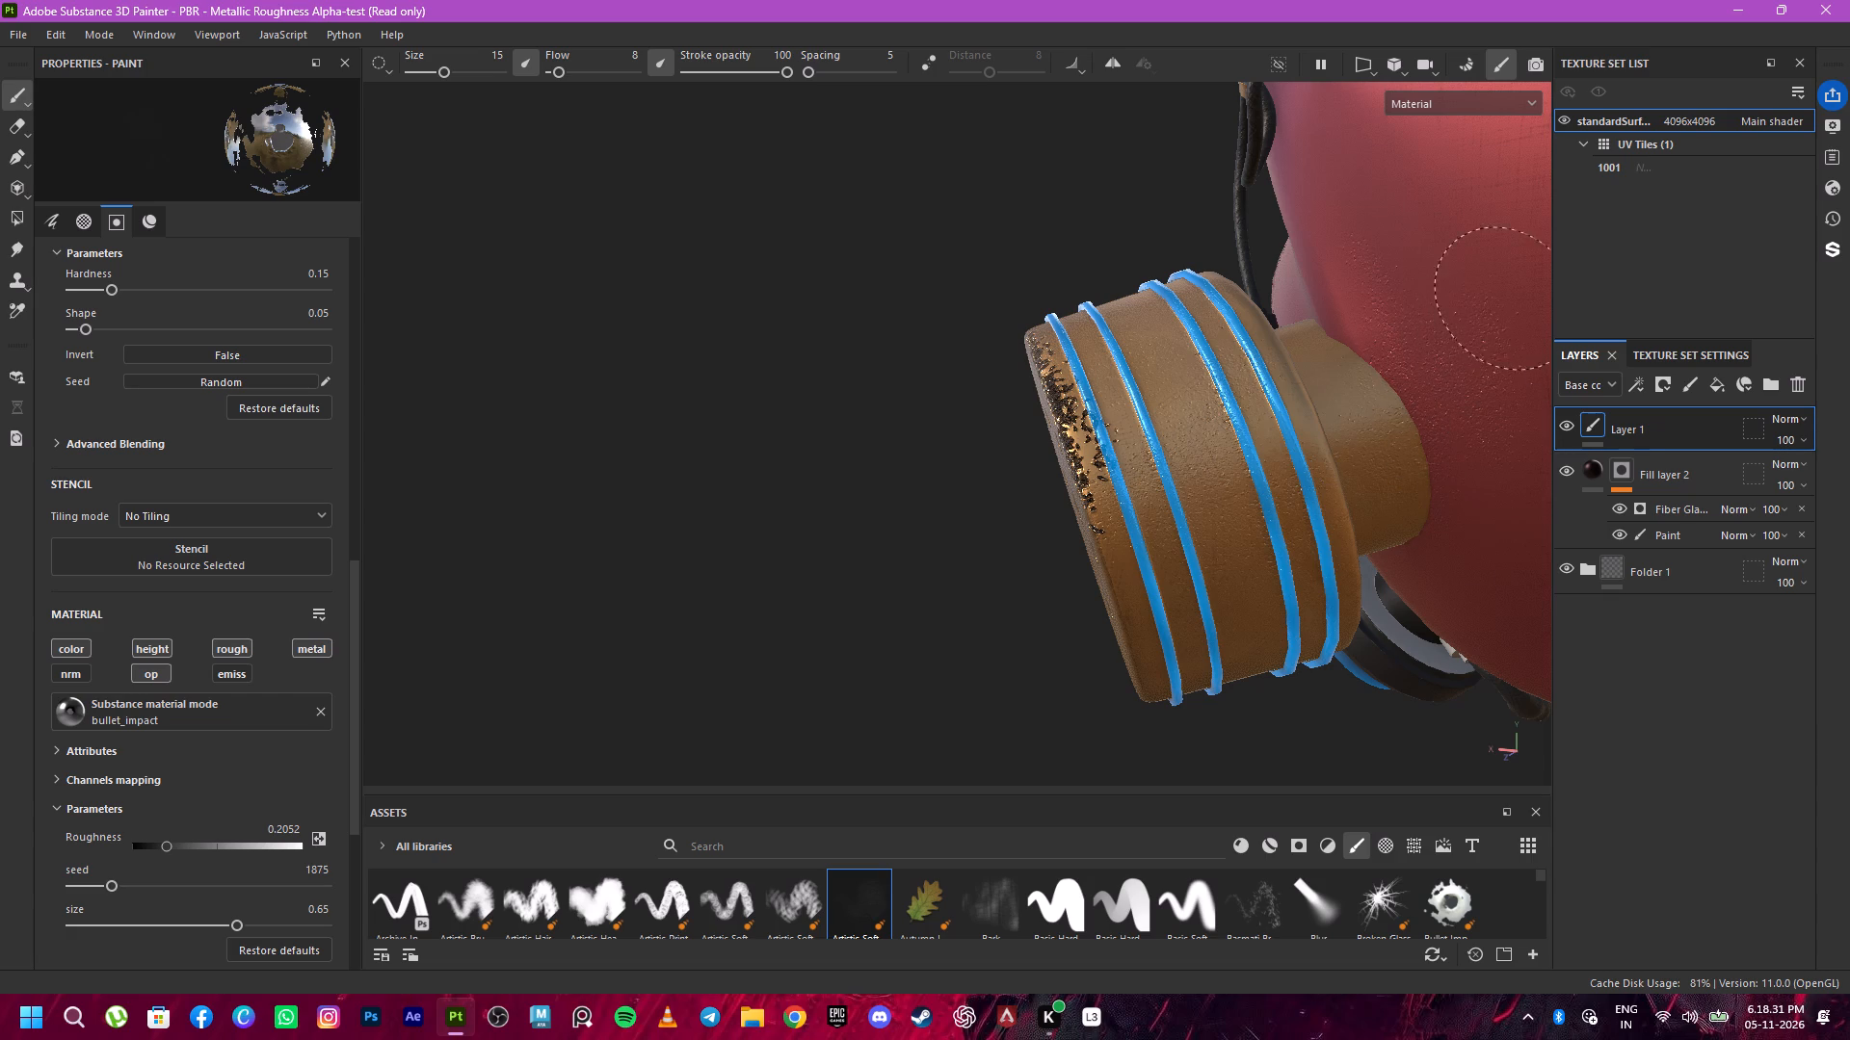
drag(1490, 257, 1465, 247)
drag(1460, 235, 1460, 296)
drag(1453, 249, 1437, 300)
drag(1422, 245, 1417, 256)
drag(1408, 196, 1392, 258)
drag(1377, 192, 1392, 264)
drag(1392, 264, 1451, 320)
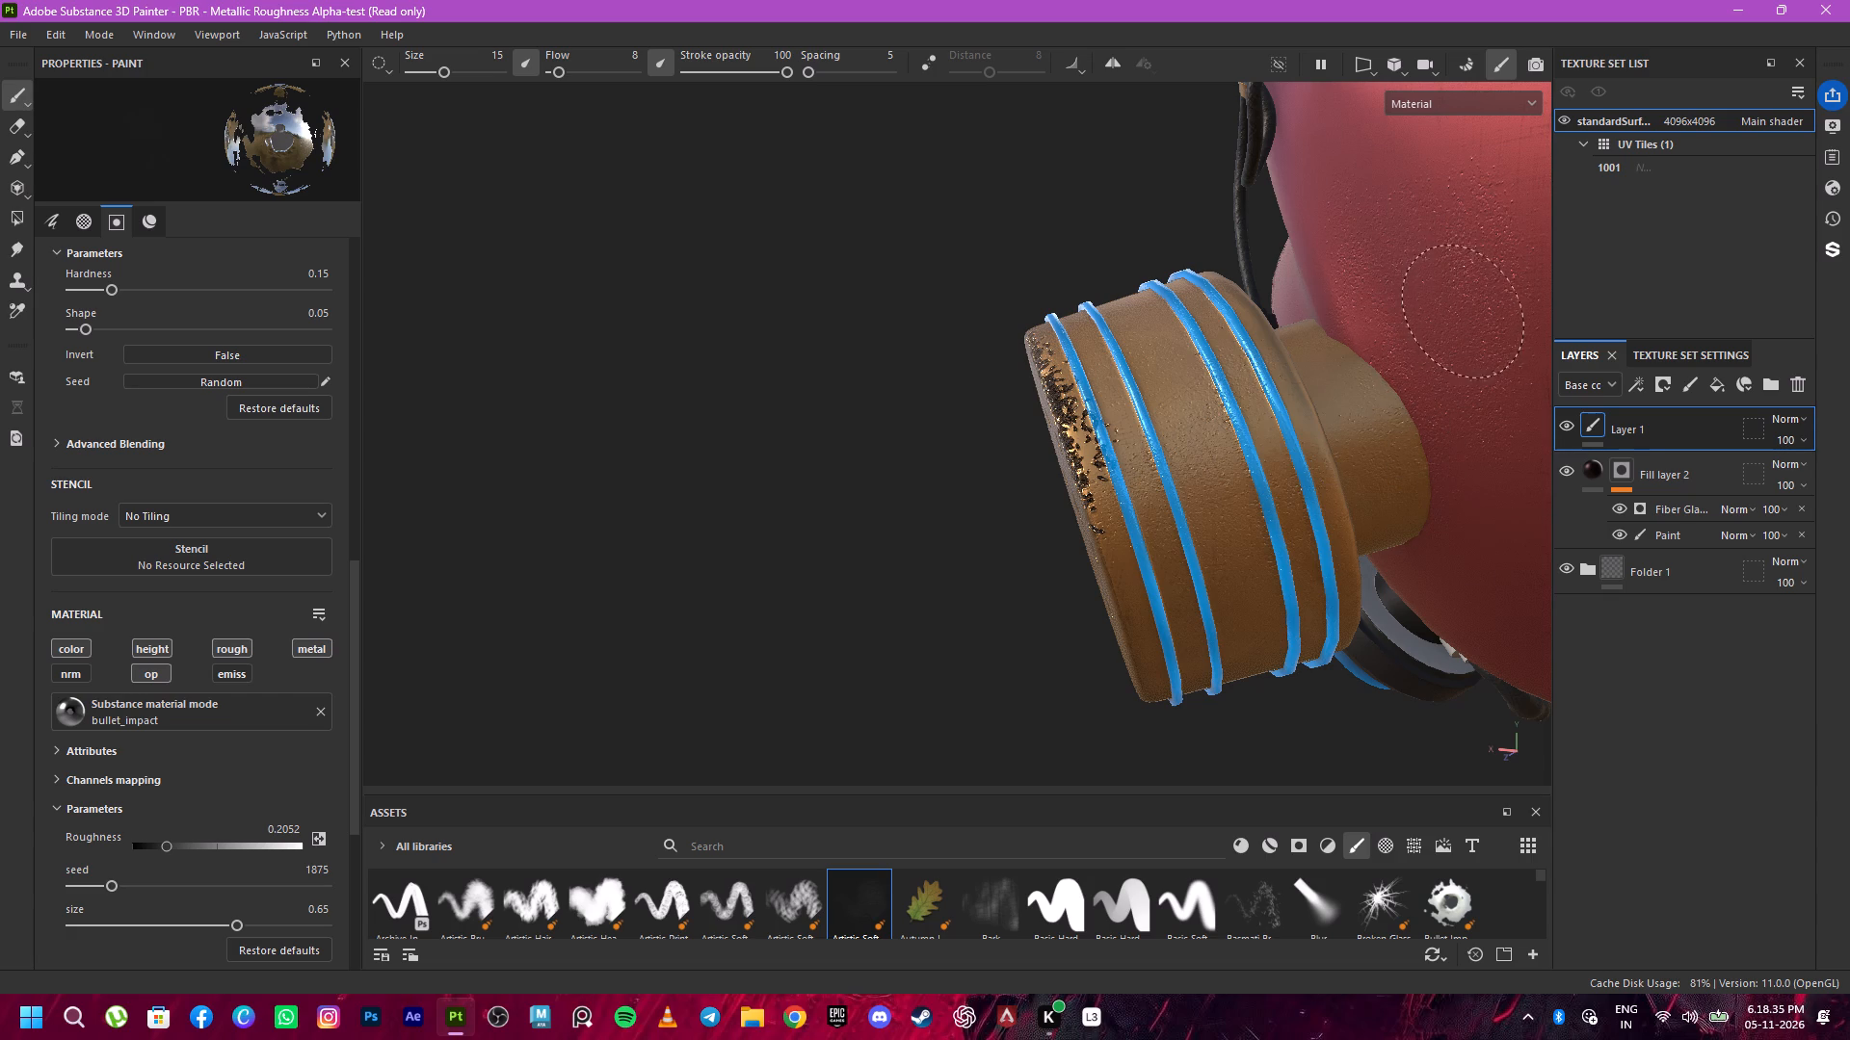
Paint faint speckled wear across the middle of the chipped canister's end face, around the centre and surrounding holes.
scroll(1440, 353, down, 7)
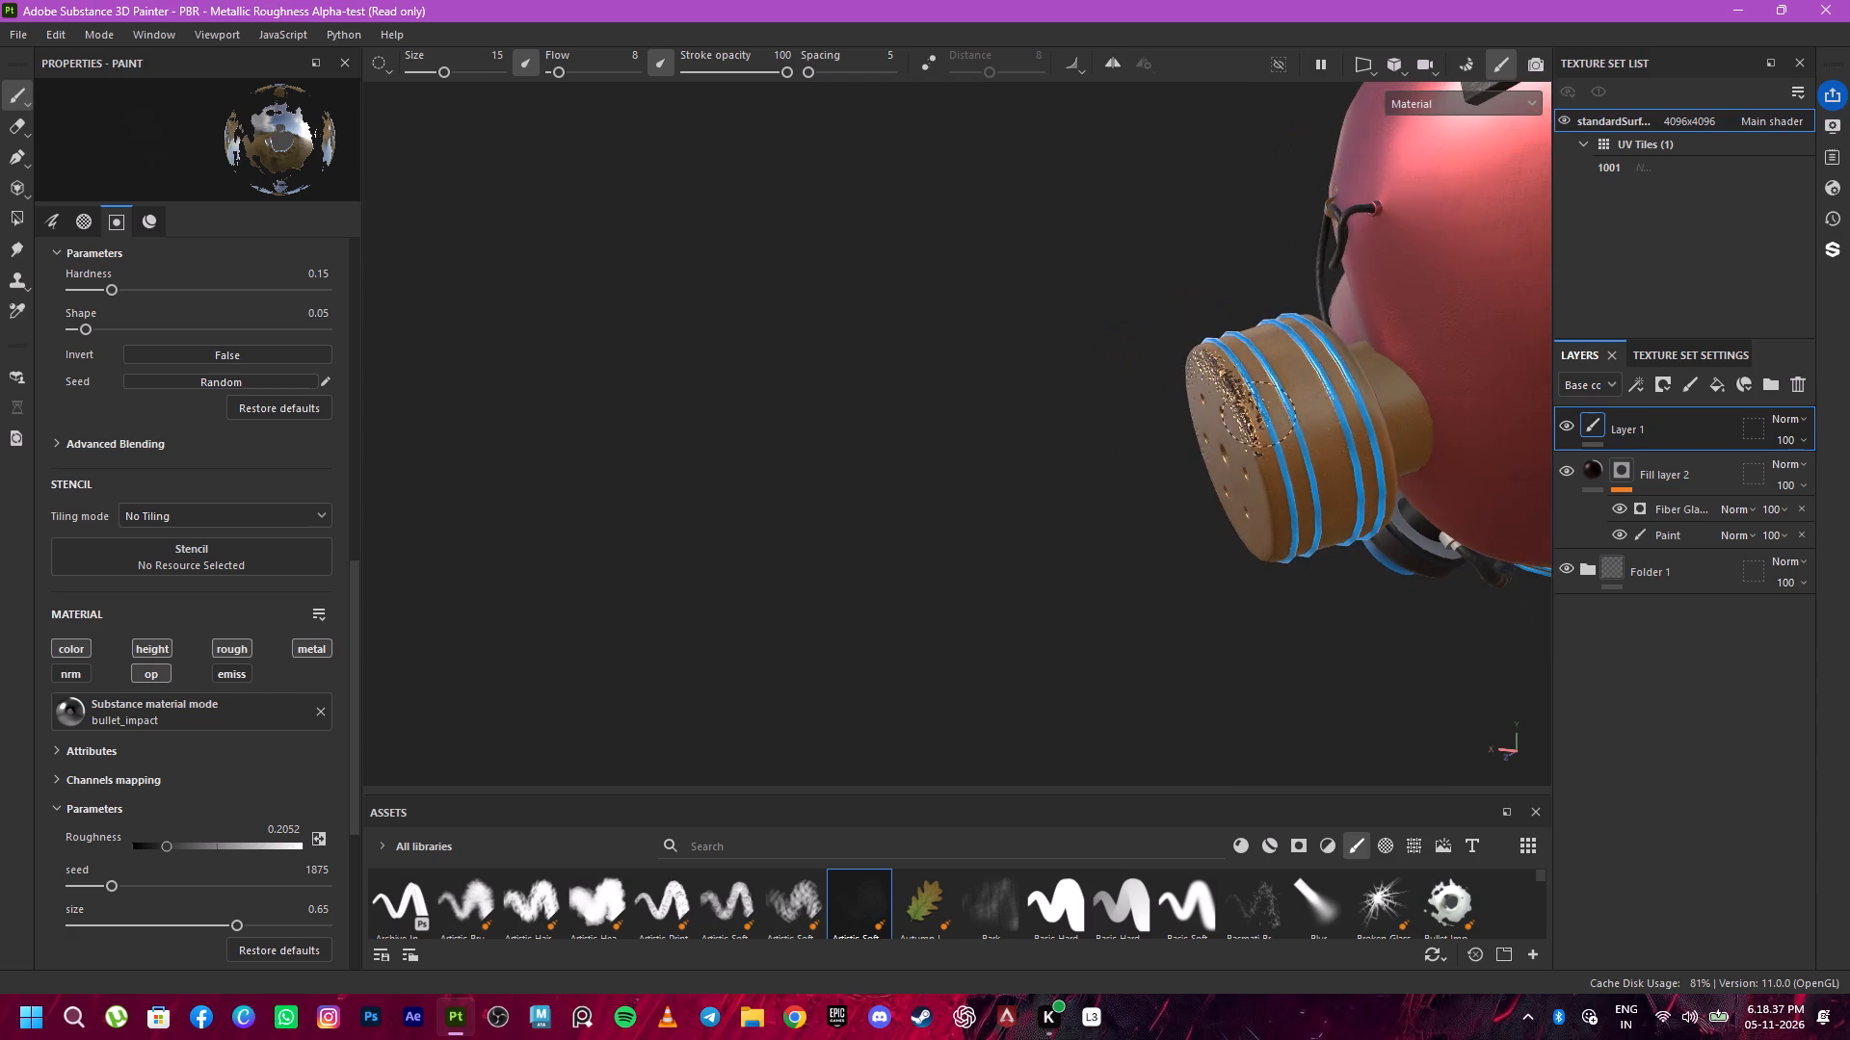
alt+drag(1247, 416, 1580, 437)
alt+drag(1179, 408, 1318, 455)
alt+middle_drag(1186, 377, 1210, 431)
scroll(1142, 472, up, 2)
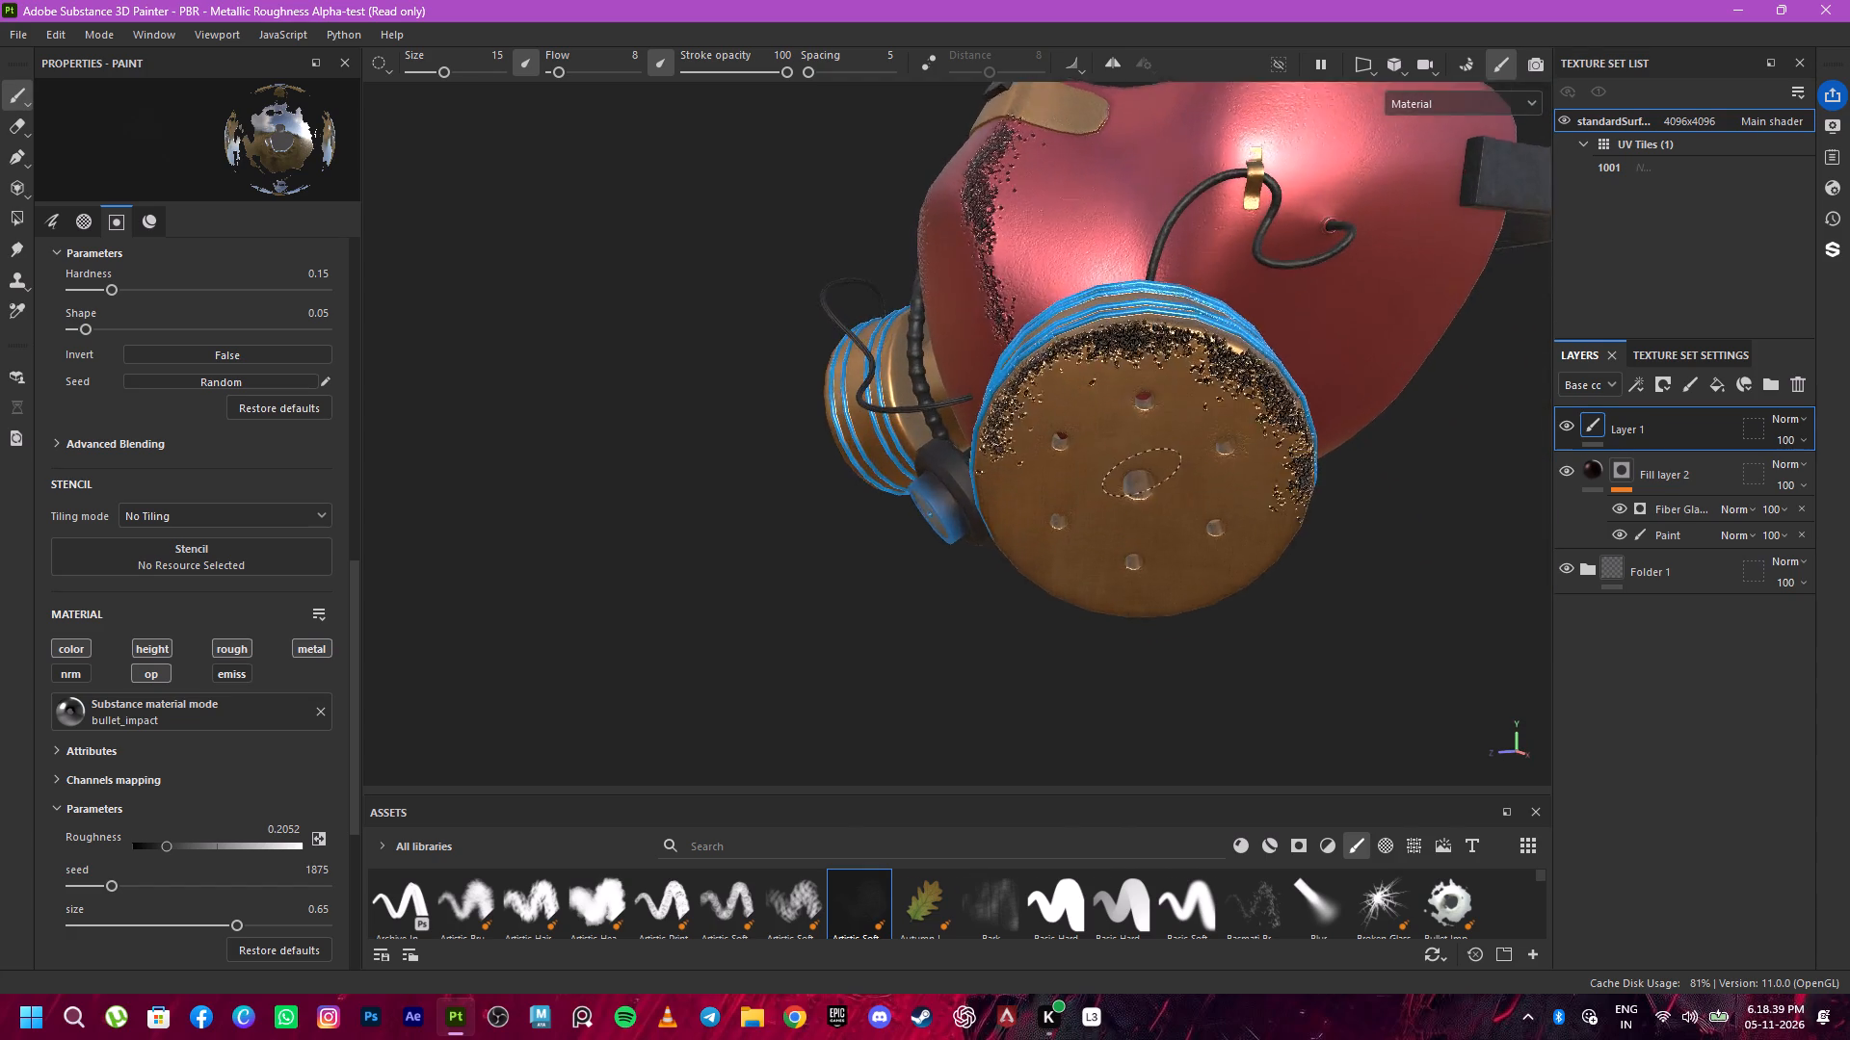
scroll(1141, 472, up, 6)
drag(1125, 386, 1047, 461)
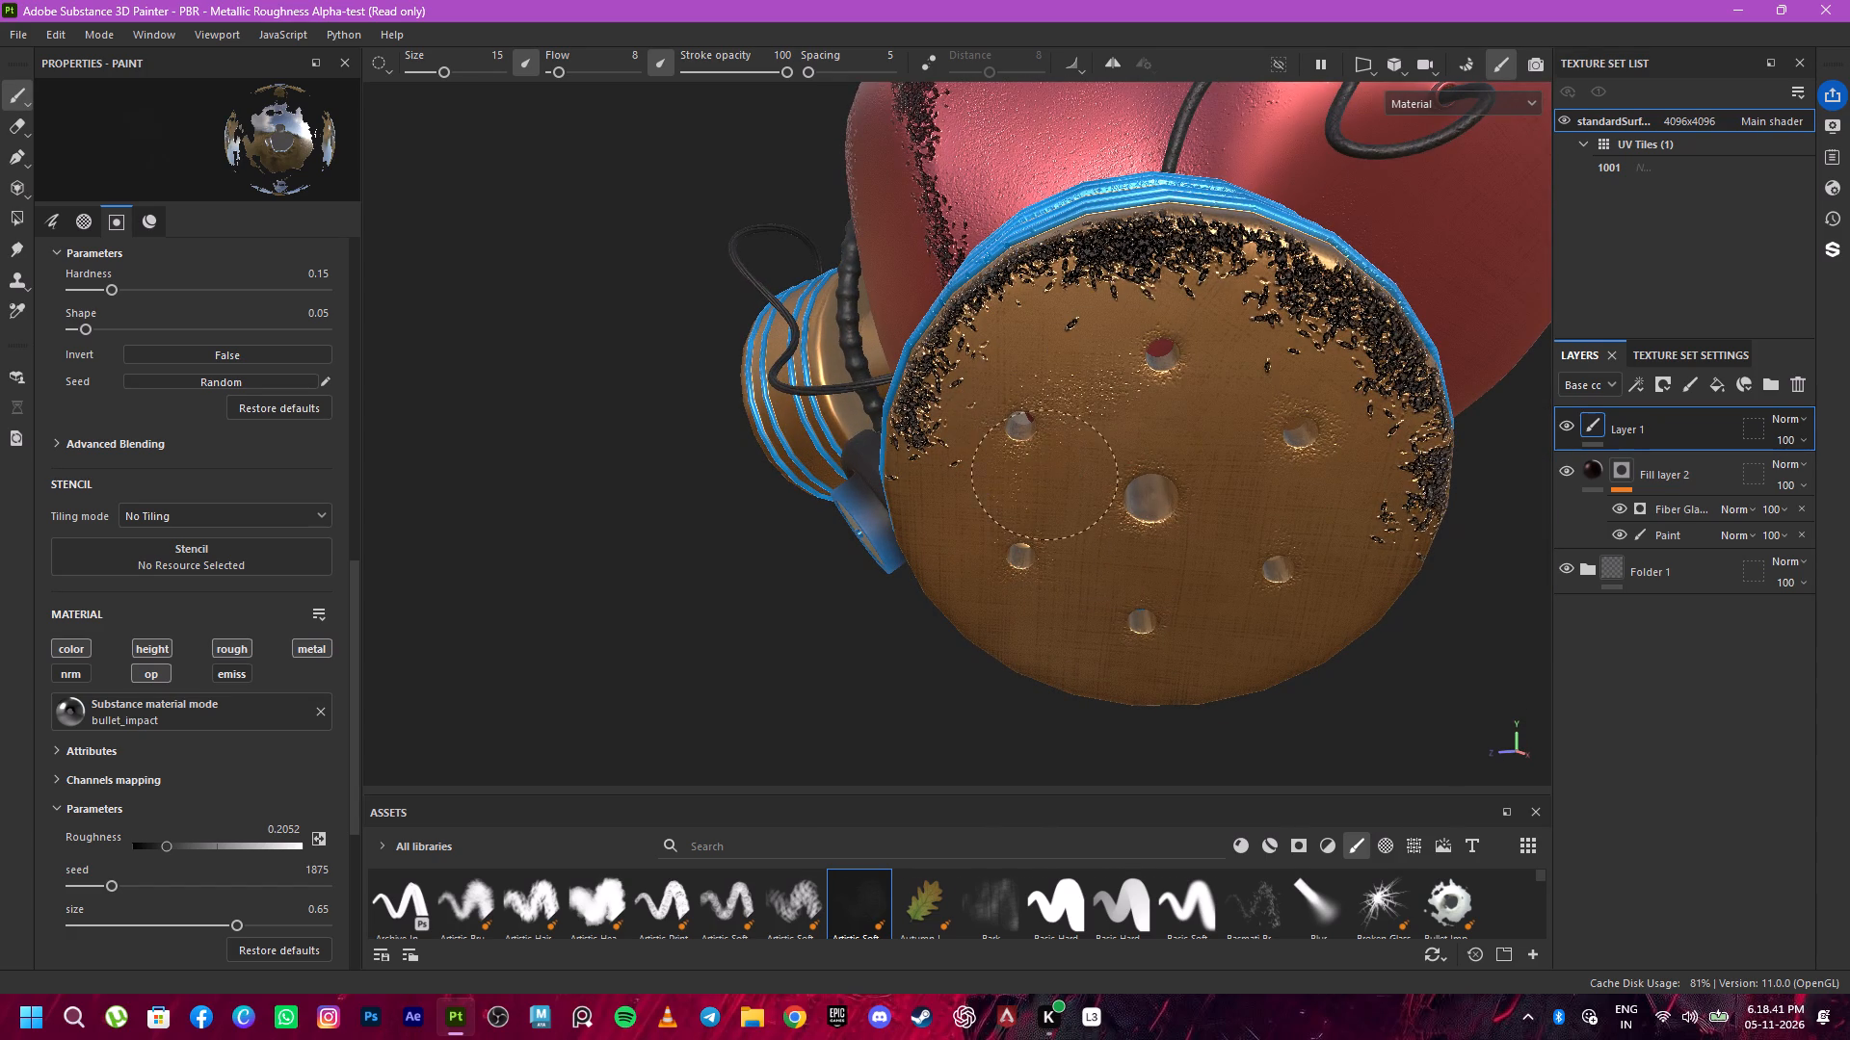
drag(1047, 461, 1288, 561)
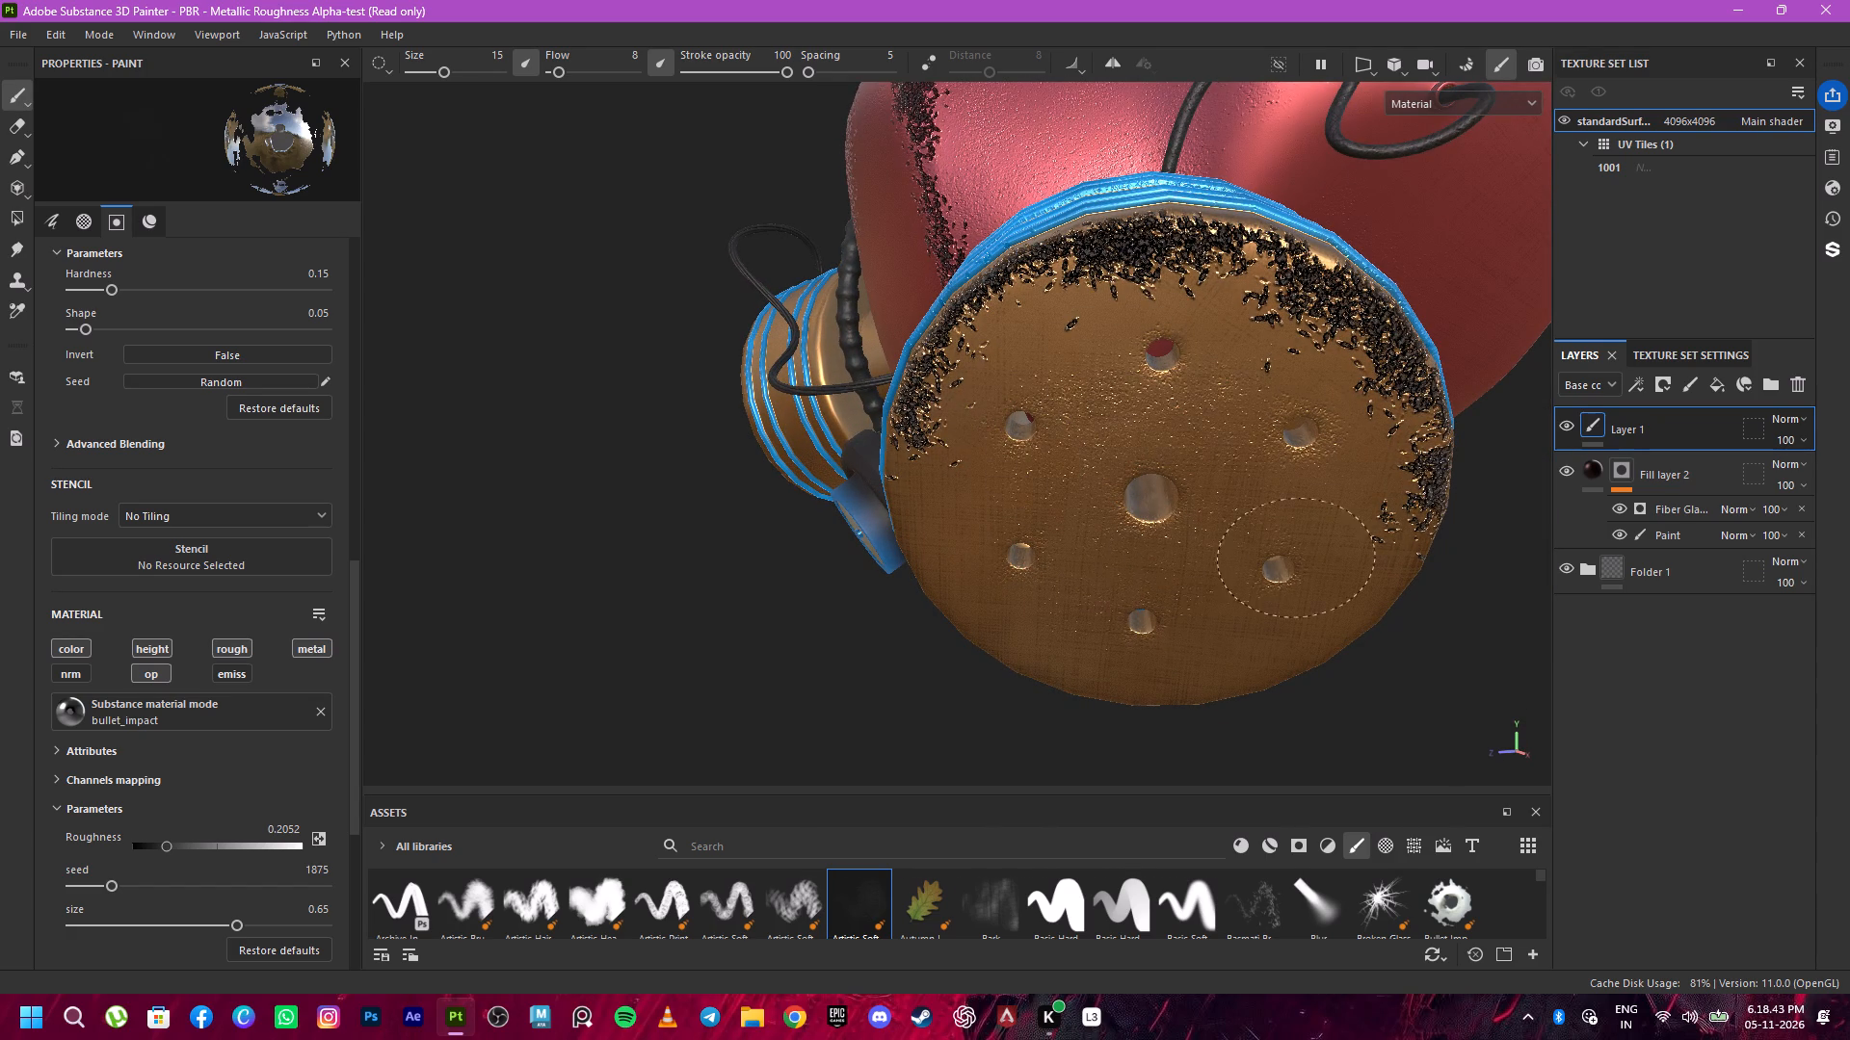
drag(1288, 561, 1211, 477)
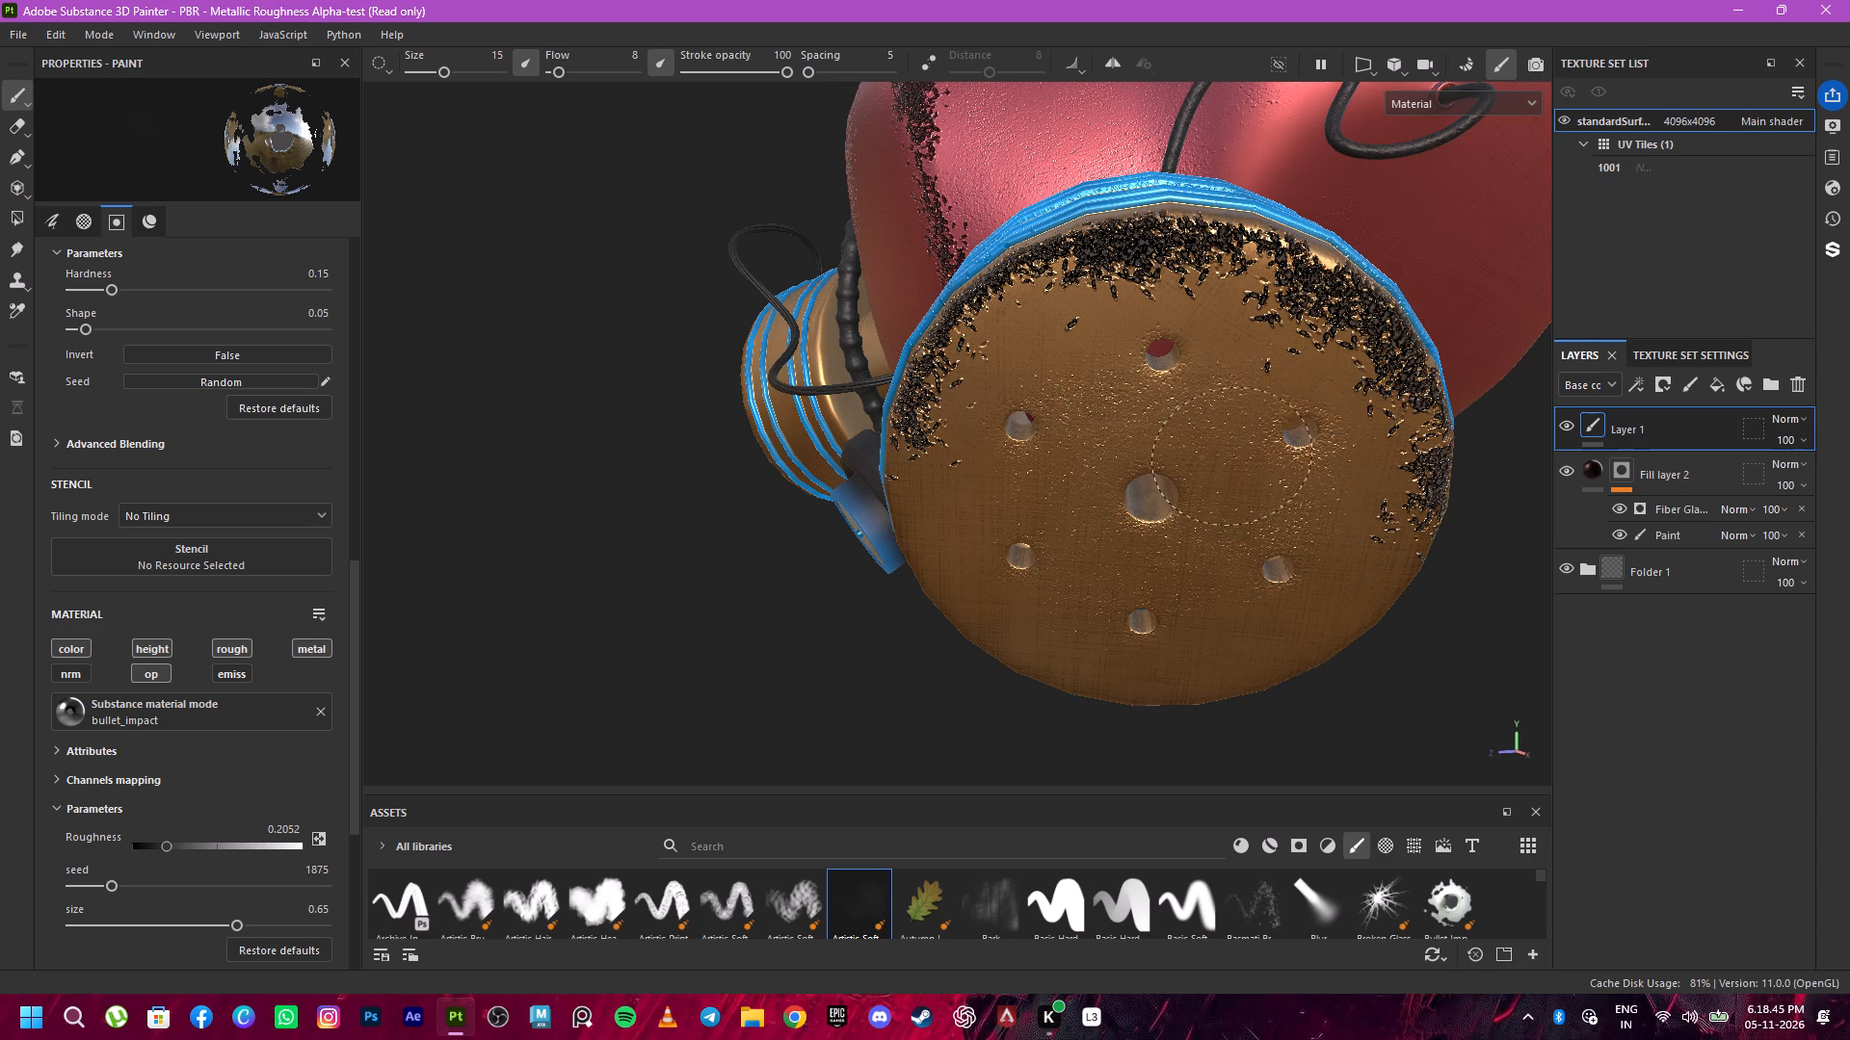
Extend the end face's faint wear outward to the chipped rim, along both sides and across the lower part.
drag(1211, 477, 1141, 310)
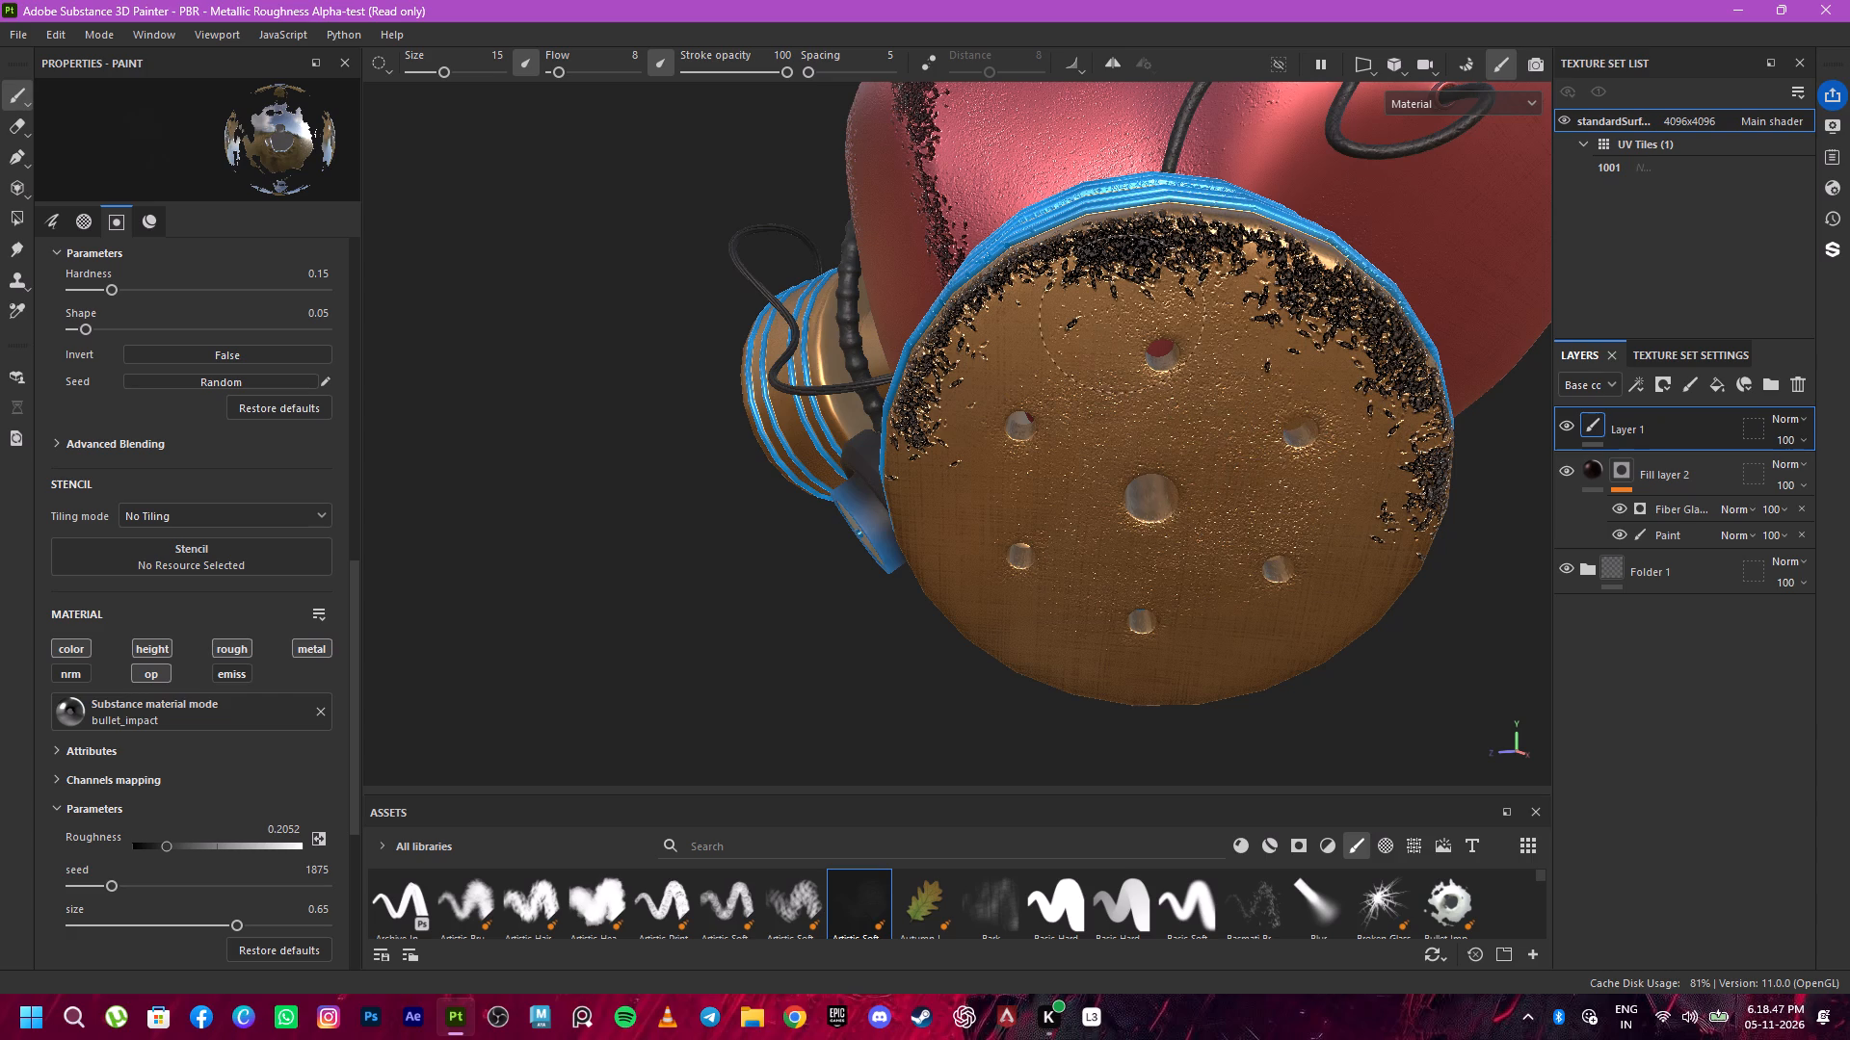
drag(1141, 310, 1424, 534)
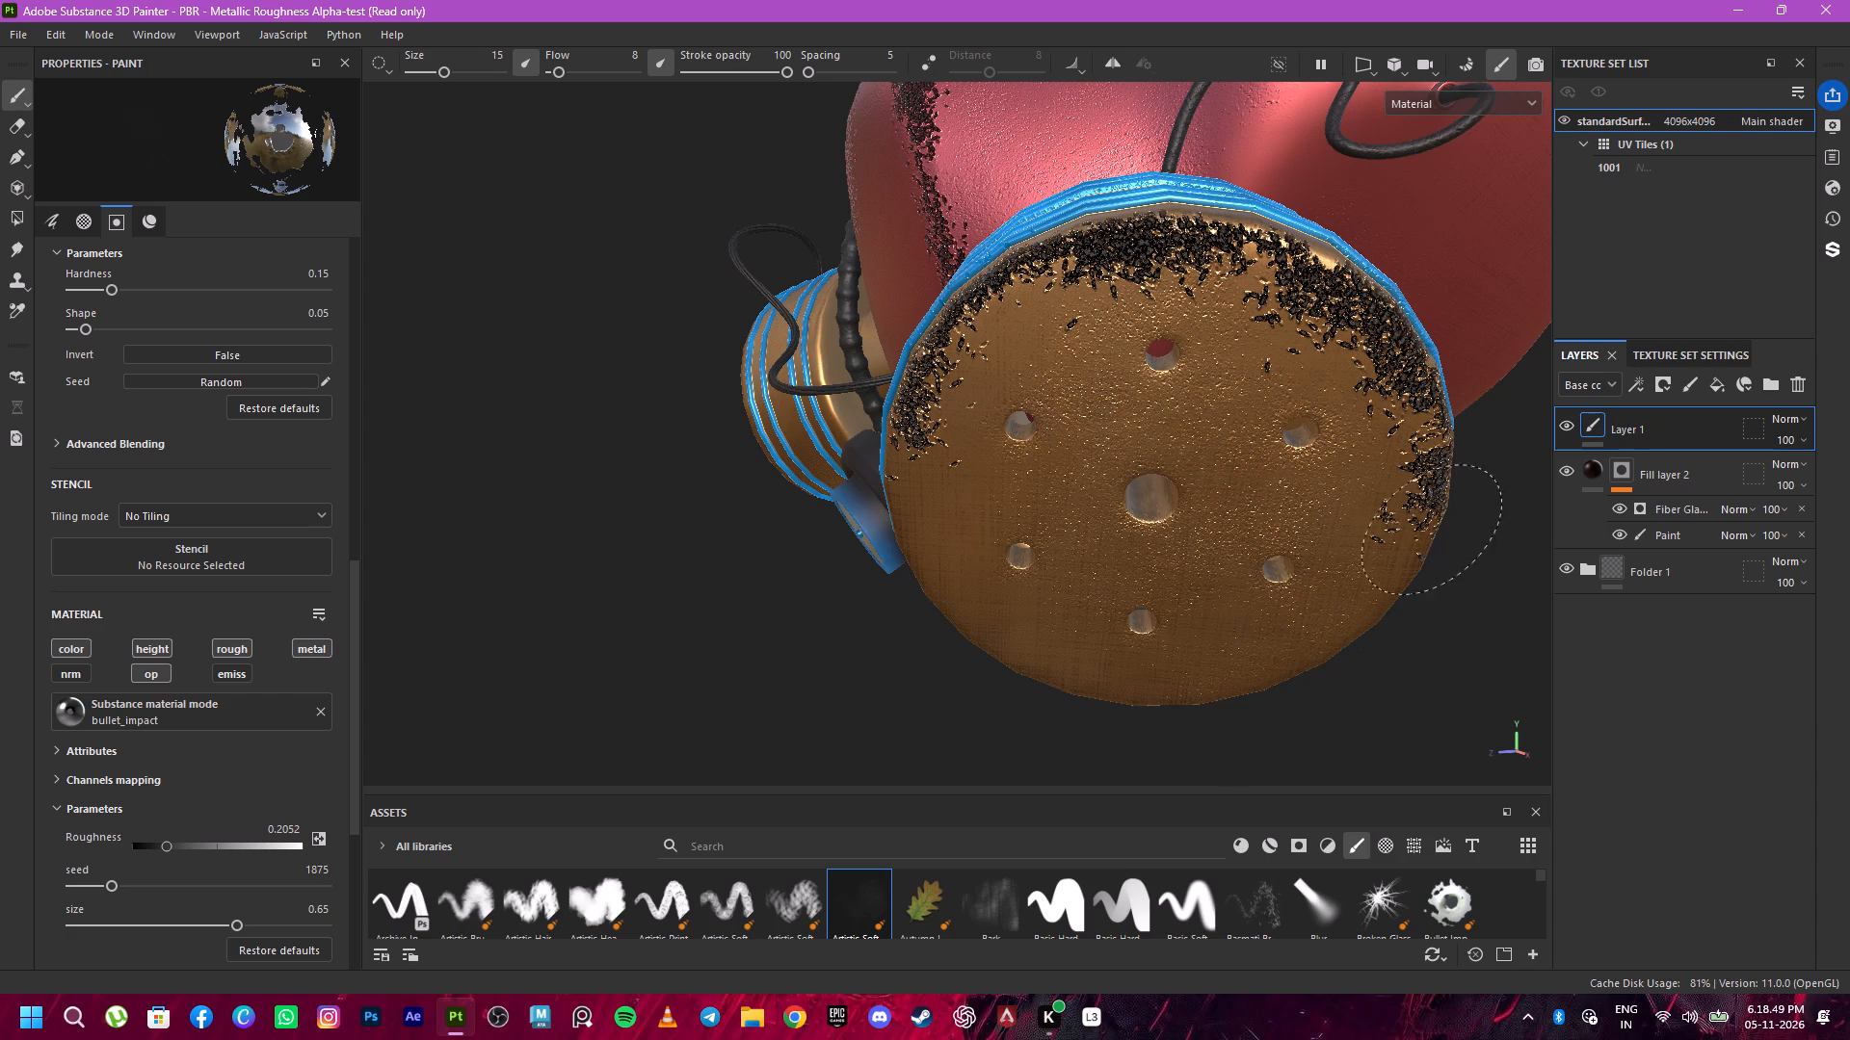
drag(1424, 534, 966, 341)
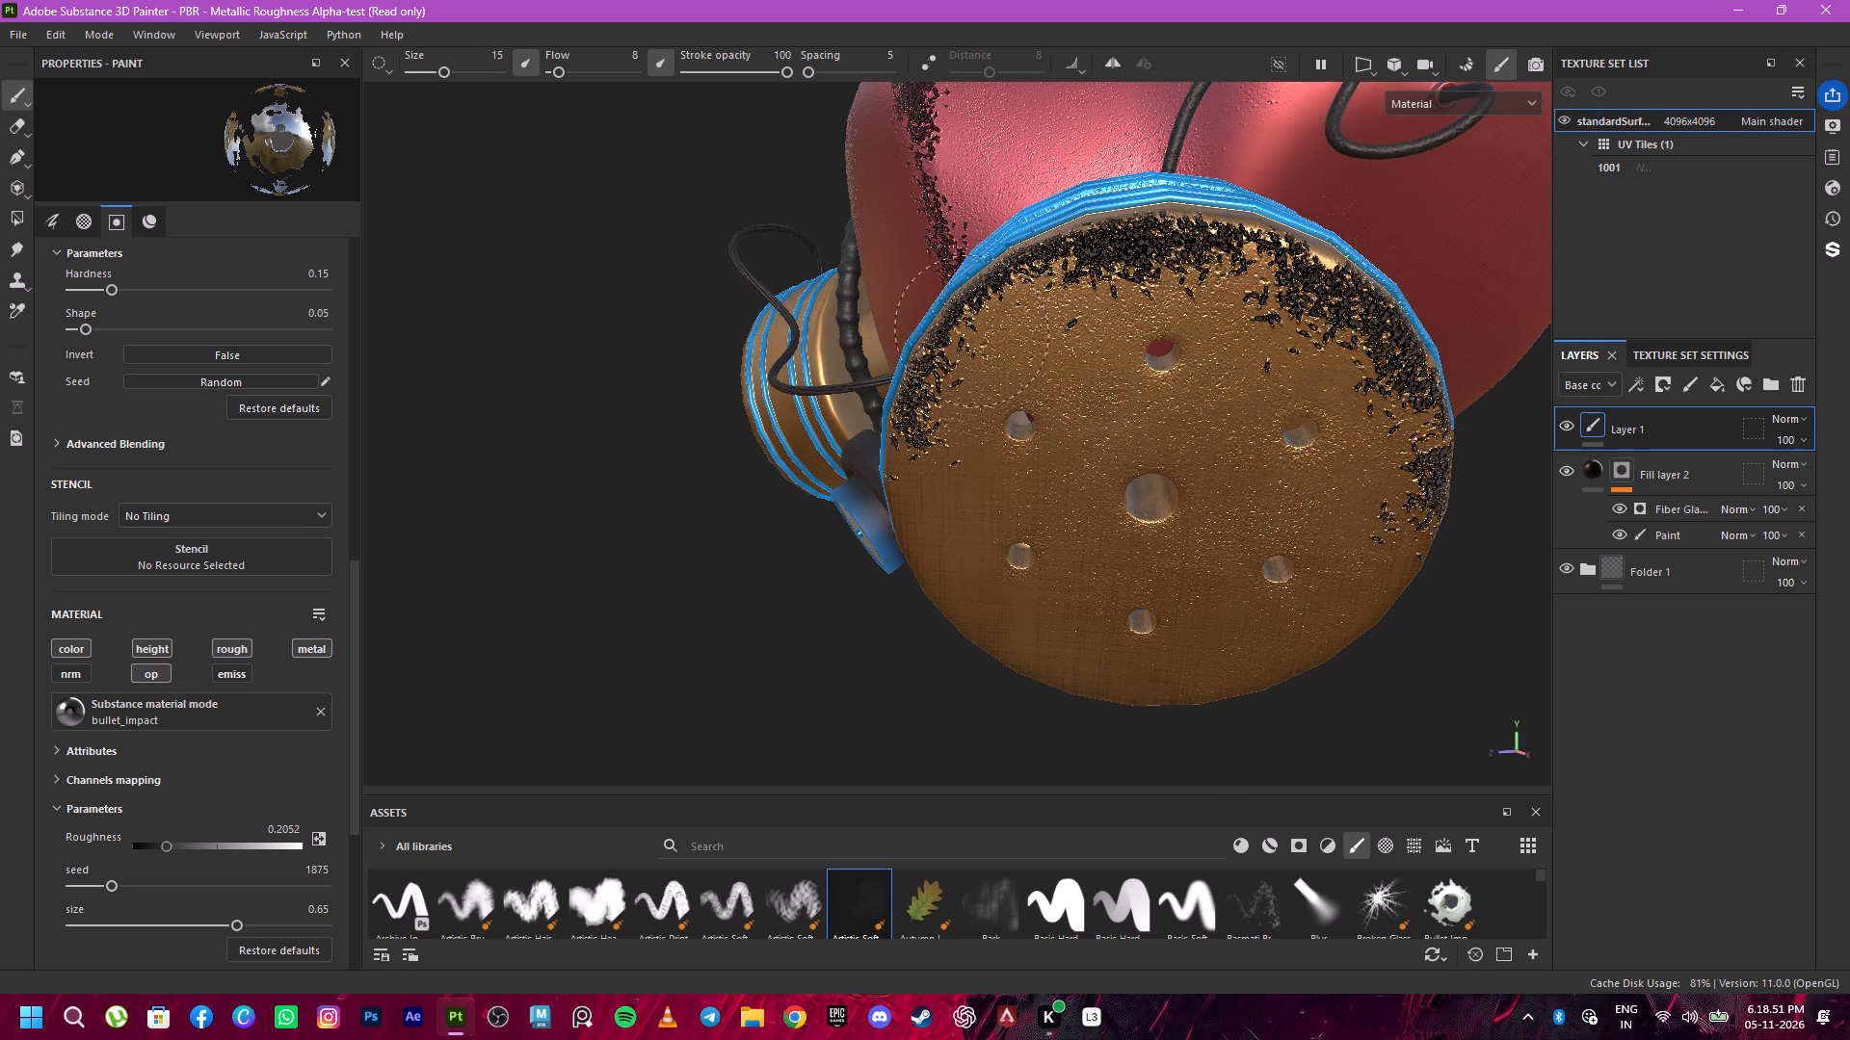
drag(966, 341, 1023, 589)
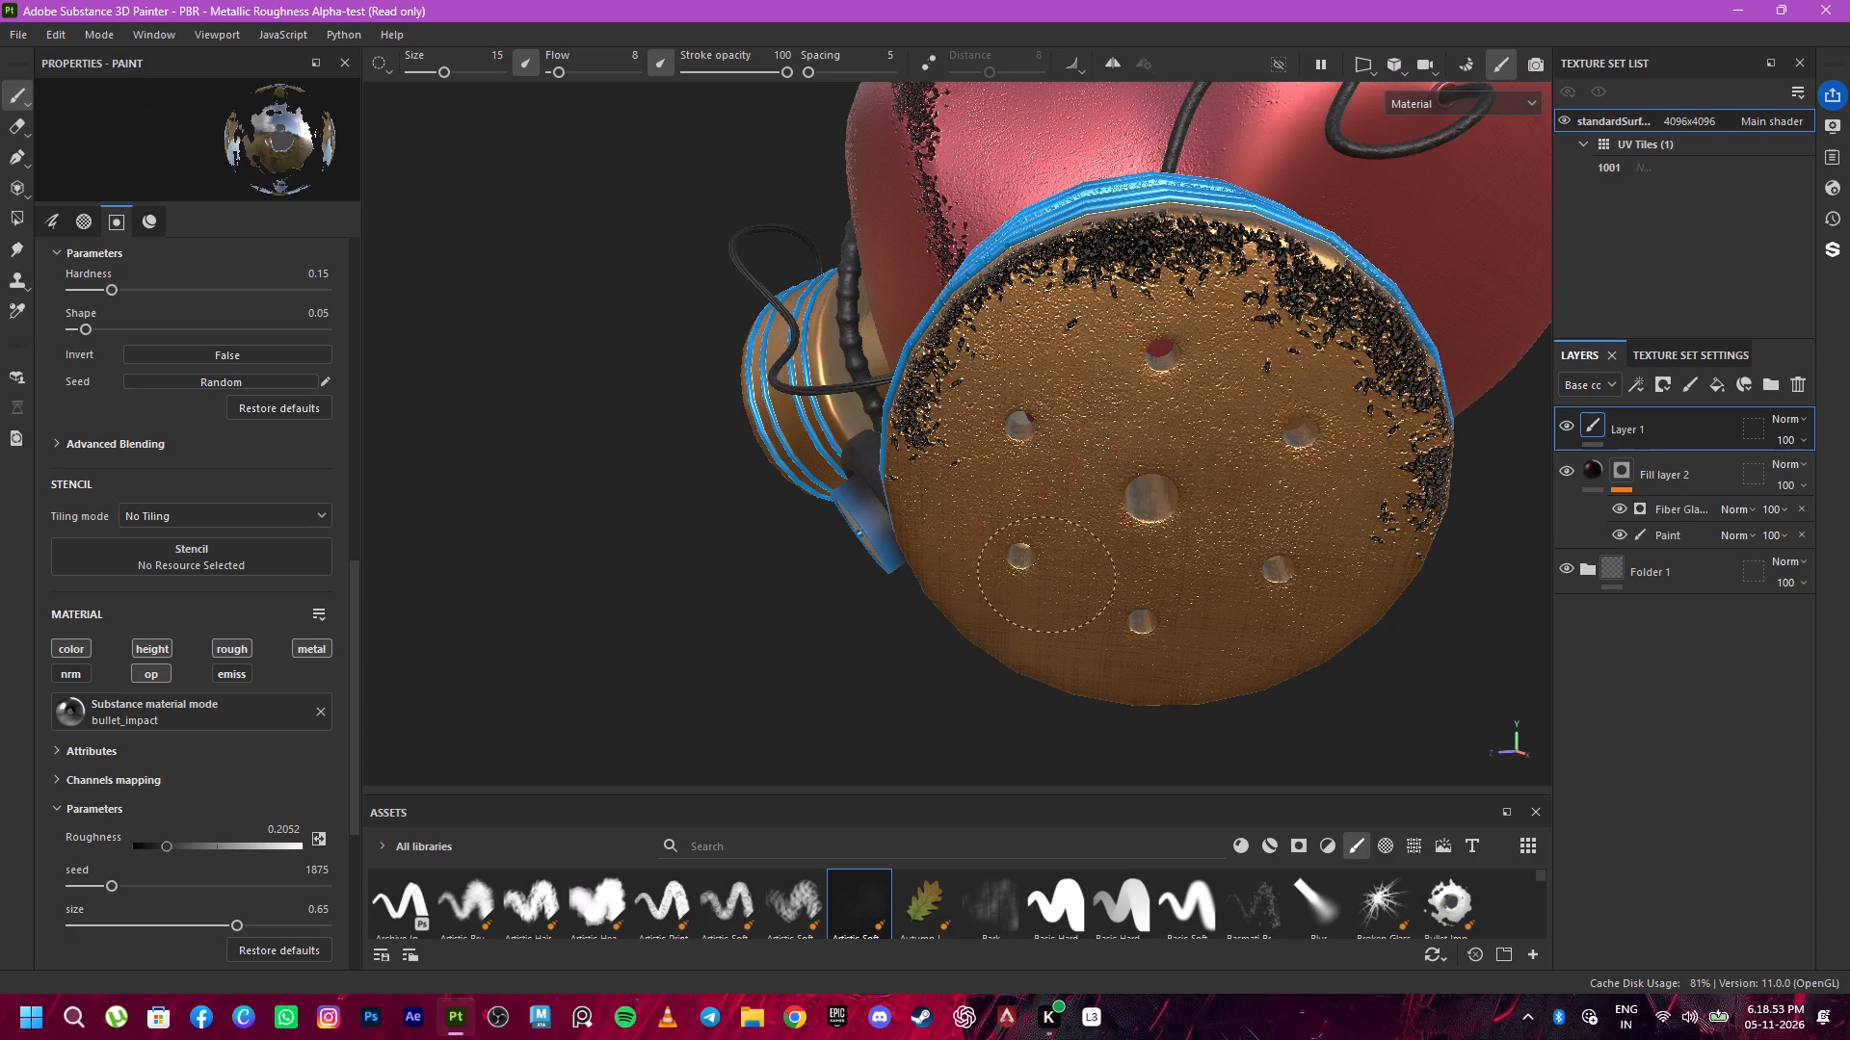
drag(1023, 589, 1167, 673)
Reduce the brush size to 4.12 and paint faint speckled wear on the black ring around the blue front valve.
scroll(1162, 283, down, 5)
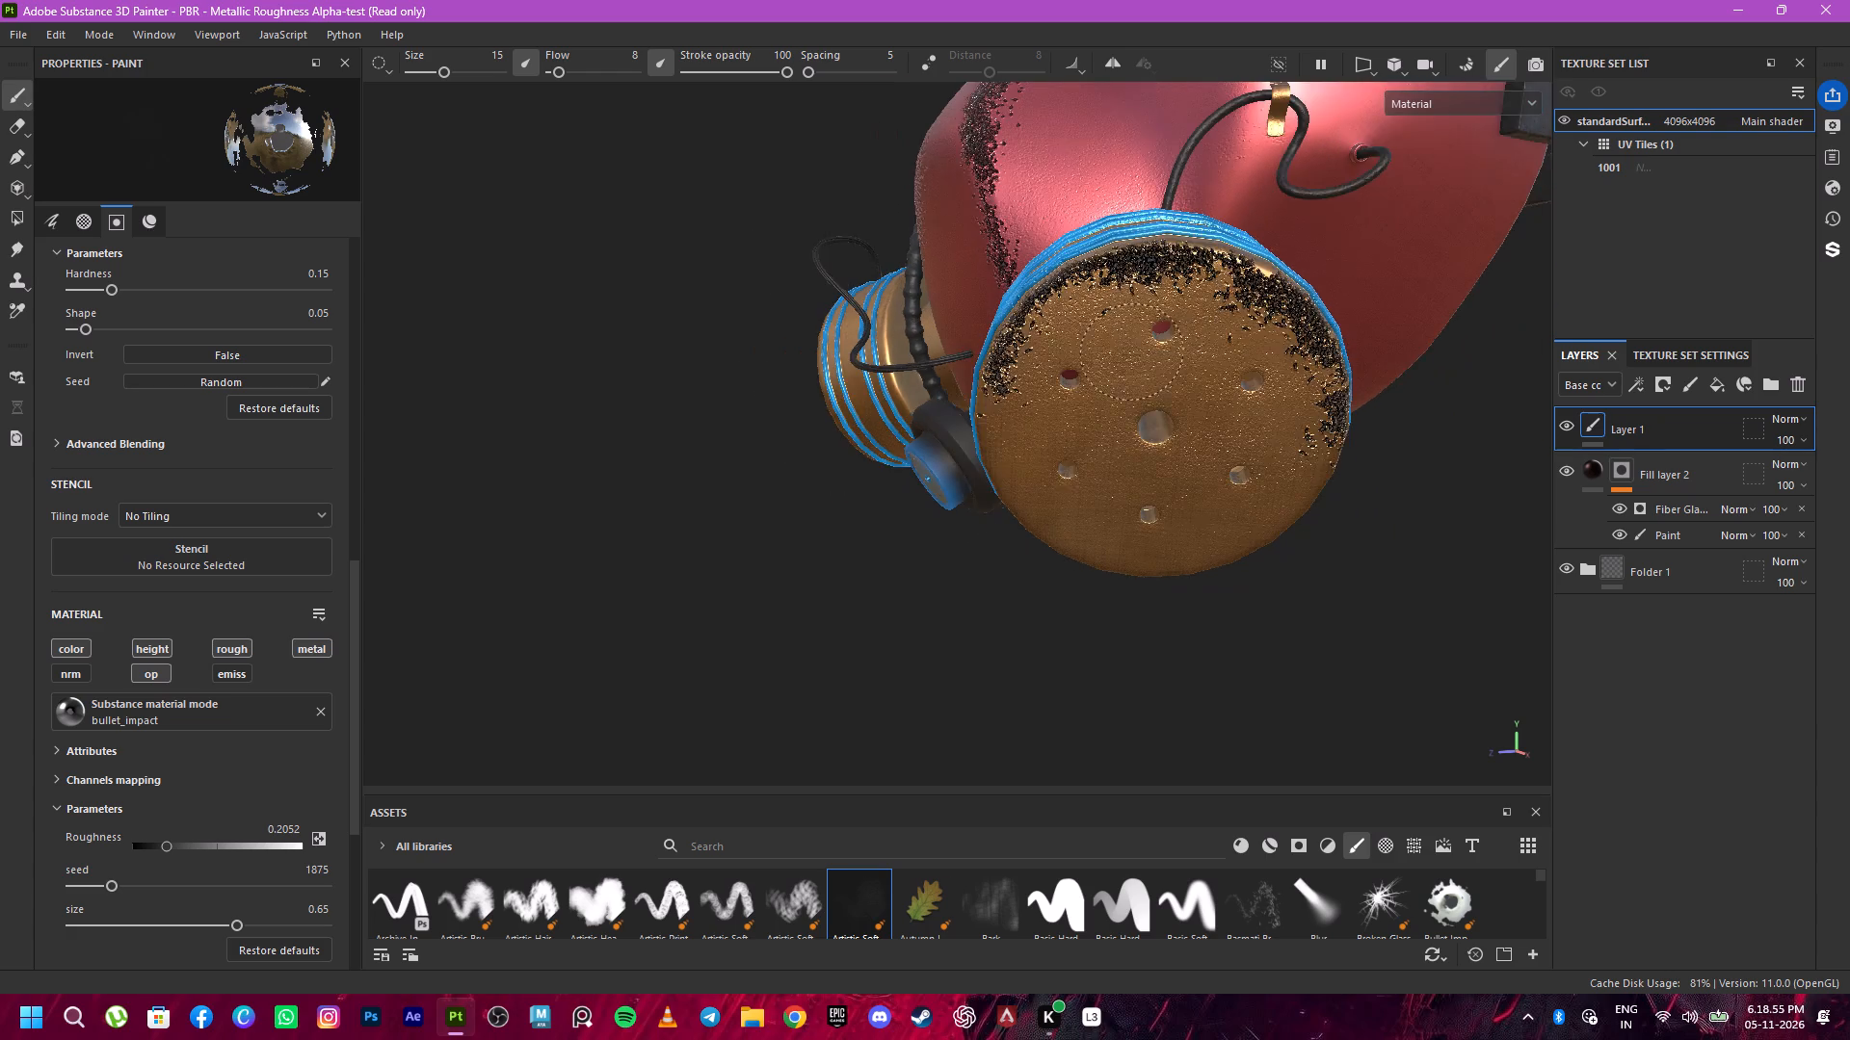
scroll(1125, 367, down, 4)
alt+drag(903, 405, 1229, 415)
alt+middle_drag(1018, 357, 1032, 460)
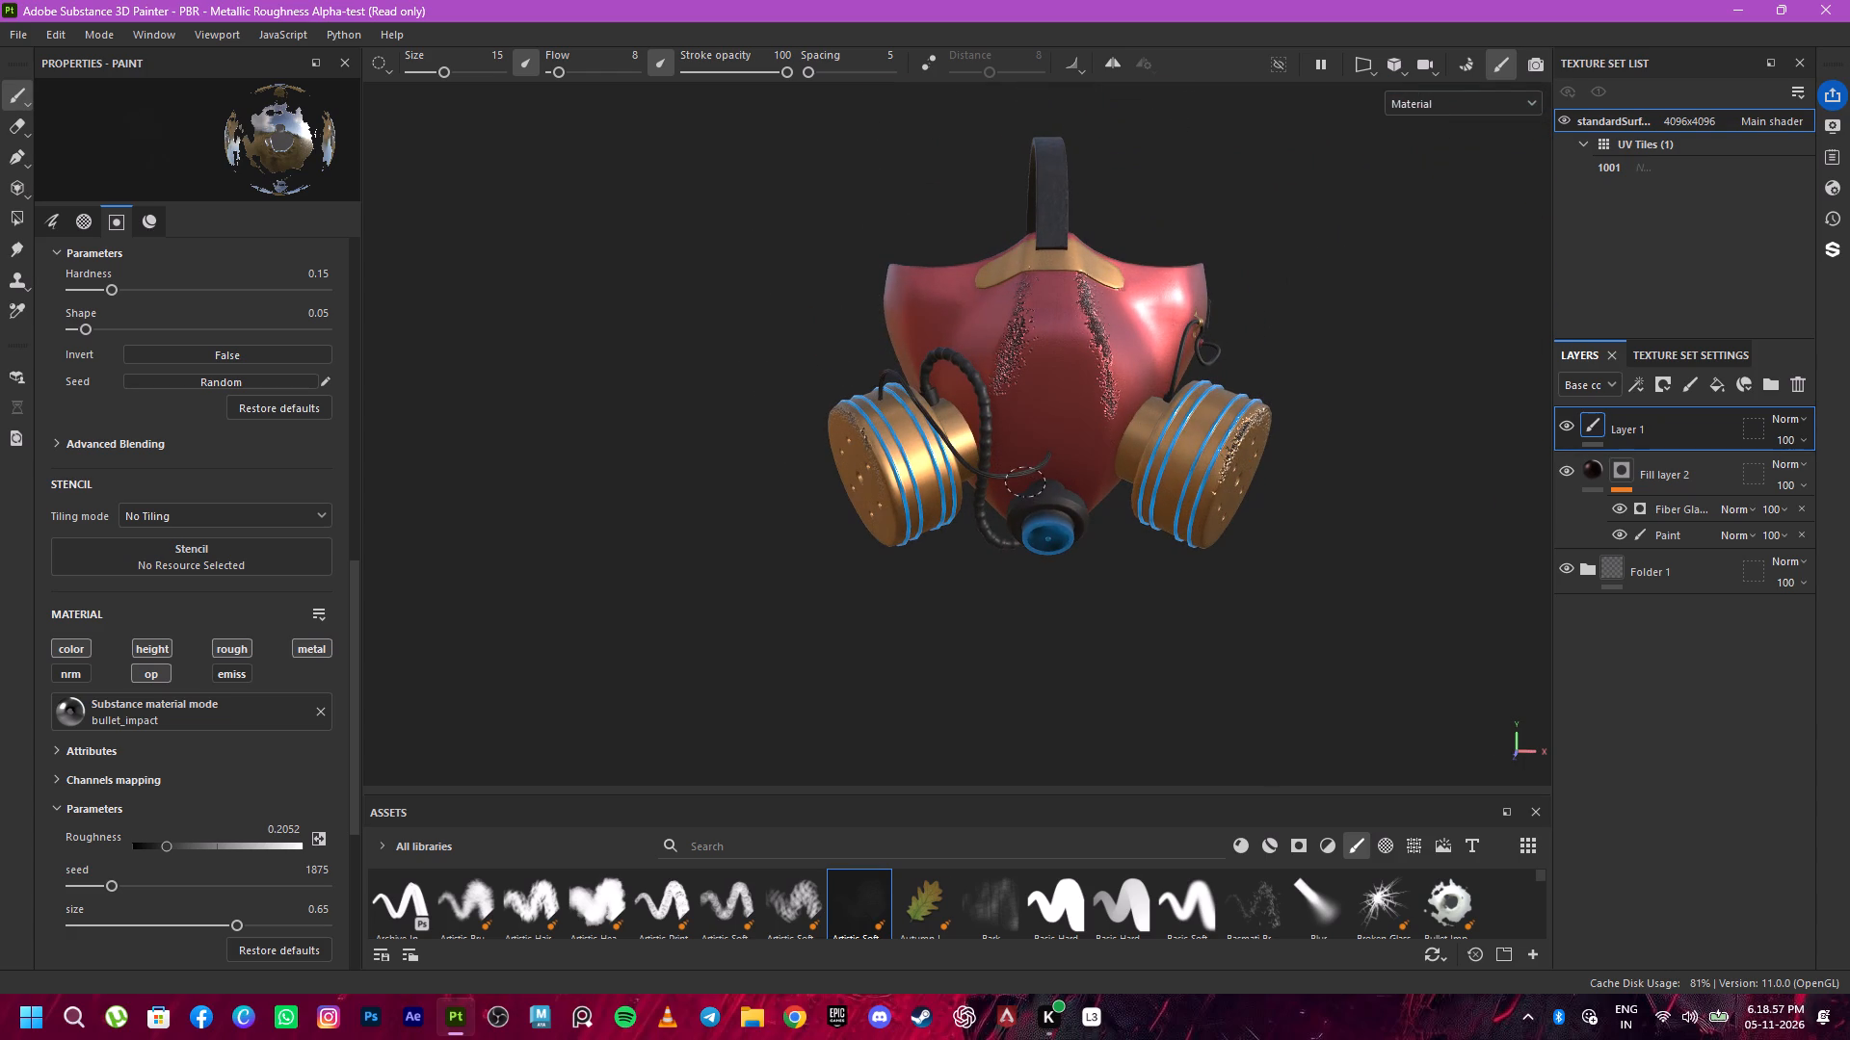
scroll(1046, 460, up, 9)
alt+drag(1076, 556, 986, 561)
scroll(1130, 563, up, 8)
ctrl+right_drag(1088, 588, 999, 584)
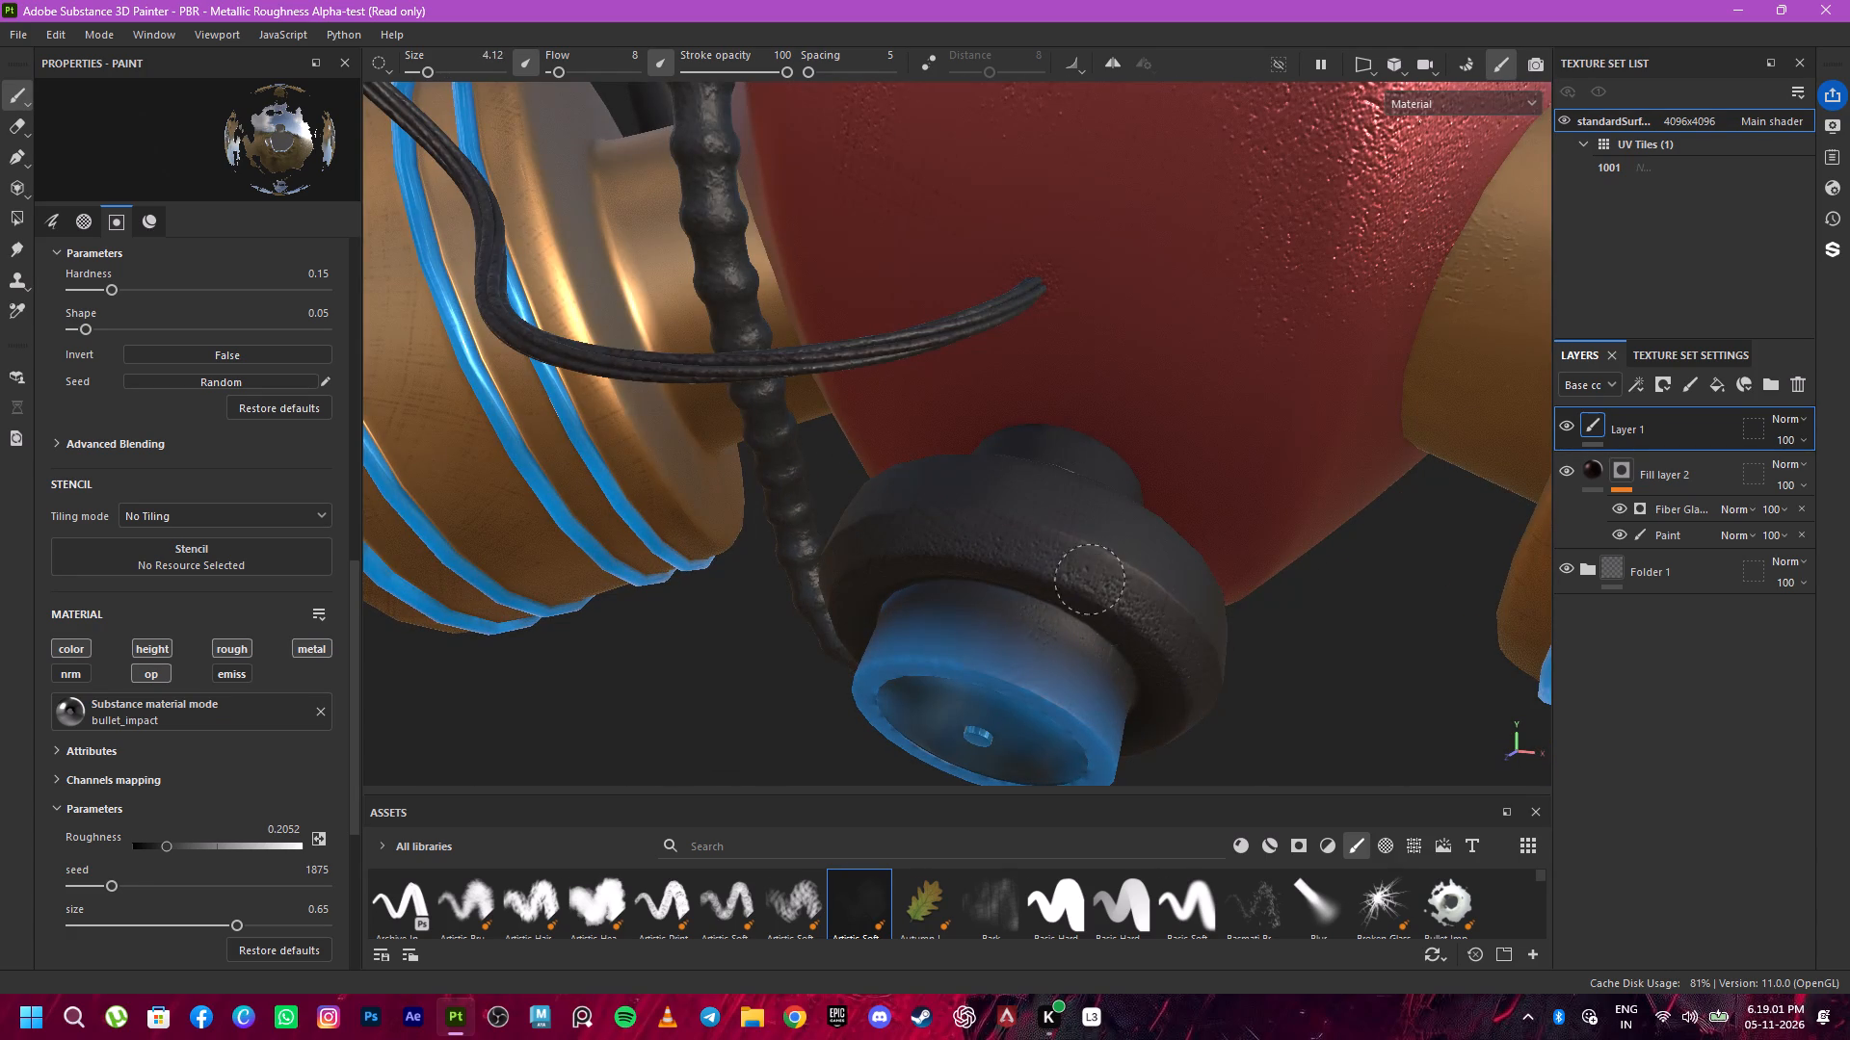
drag(1070, 576, 1081, 547)
drag(1081, 547, 1093, 538)
drag(1093, 538, 1125, 515)
drag(1143, 499, 1184, 543)
drag(1154, 509, 1192, 544)
drag(1123, 516, 1175, 534)
Paint faint speckled wear on the red body just beside the front valve's black ring.
drag(1174, 496, 1221, 520)
drag(1164, 496, 1219, 529)
drag(1166, 487, 1224, 536)
drag(1176, 485, 1244, 533)
drag(1184, 466, 1285, 523)
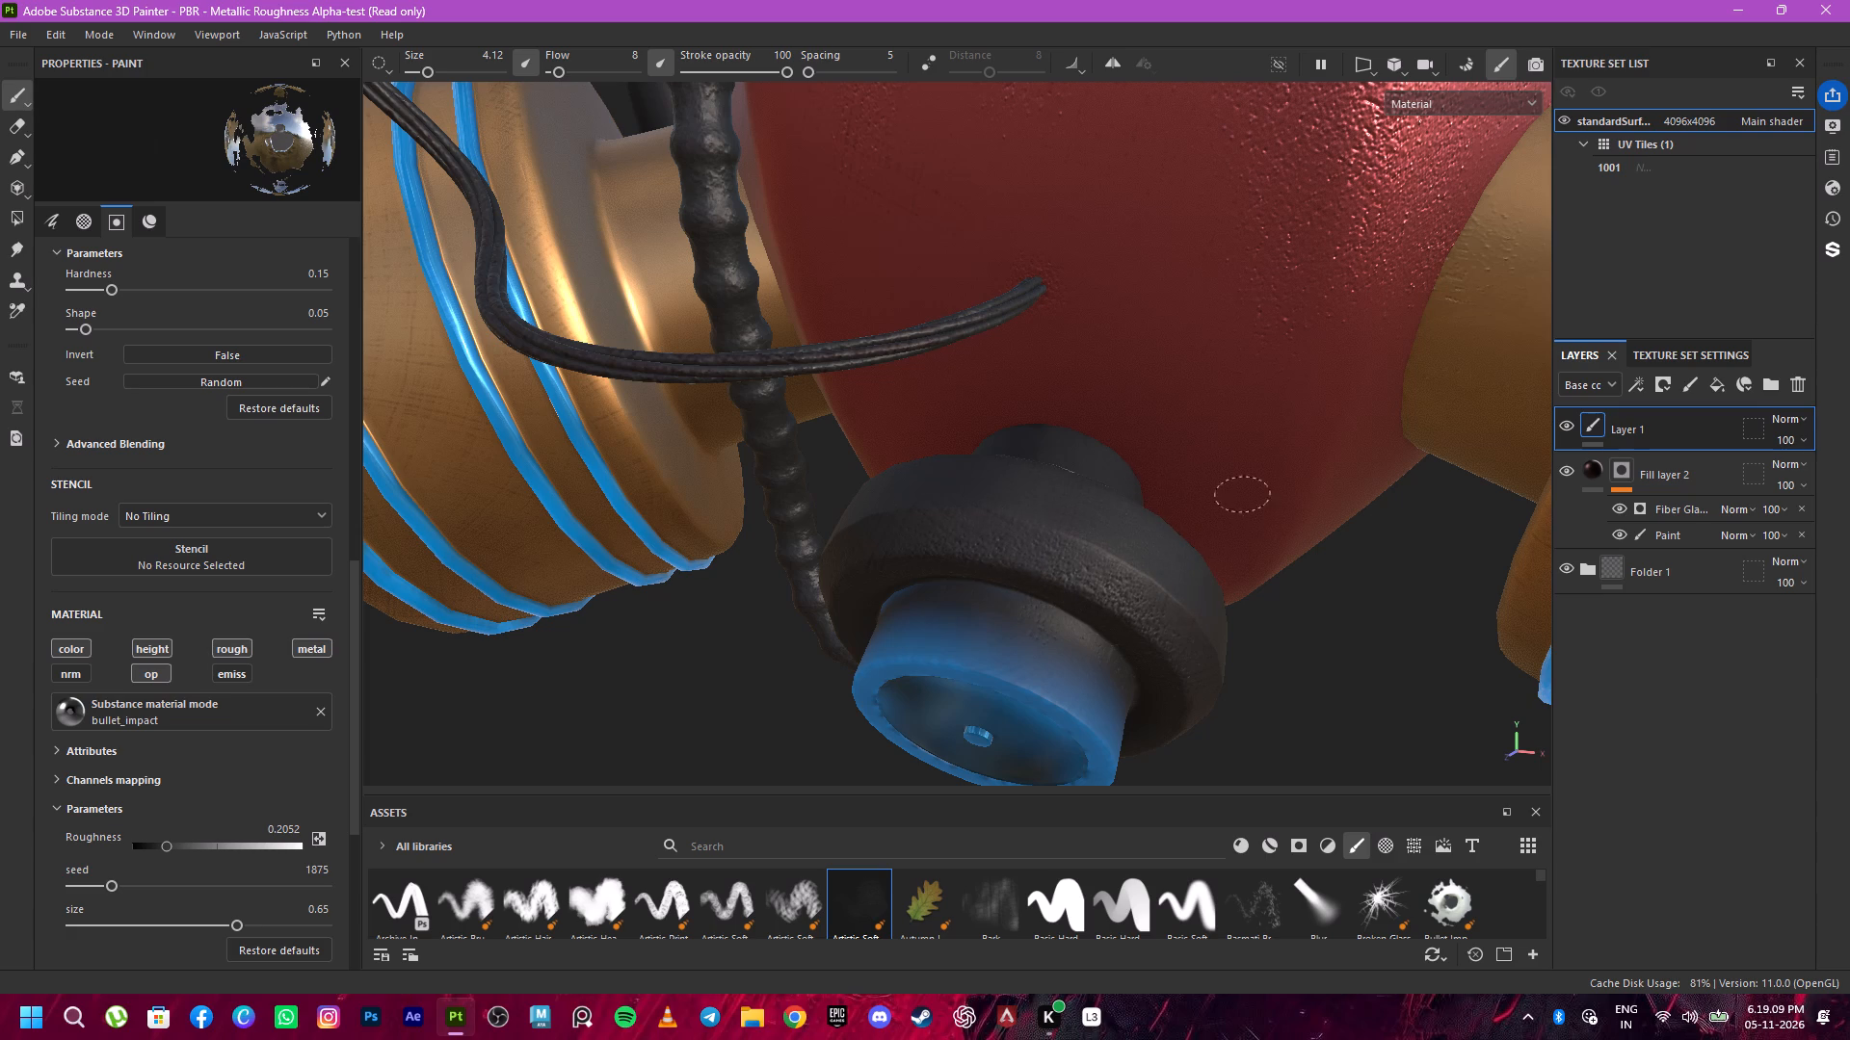
drag(1227, 473, 1308, 540)
drag(1215, 481, 1306, 533)
drag(1230, 496, 1321, 541)
drag(1256, 509, 1382, 566)
drag(1252, 512, 1337, 559)
drag(1229, 522, 1286, 543)
drag(1261, 521, 1353, 559)
drag(1254, 505, 1304, 524)
drag(1292, 527, 1241, 533)
Paint faint speckled wear on the side of the black valve ring and its upper edge near the red body.
drag(1097, 533, 1114, 585)
drag(1100, 578, 1143, 600)
drag(1143, 600, 1142, 594)
drag(1106, 583, 1118, 591)
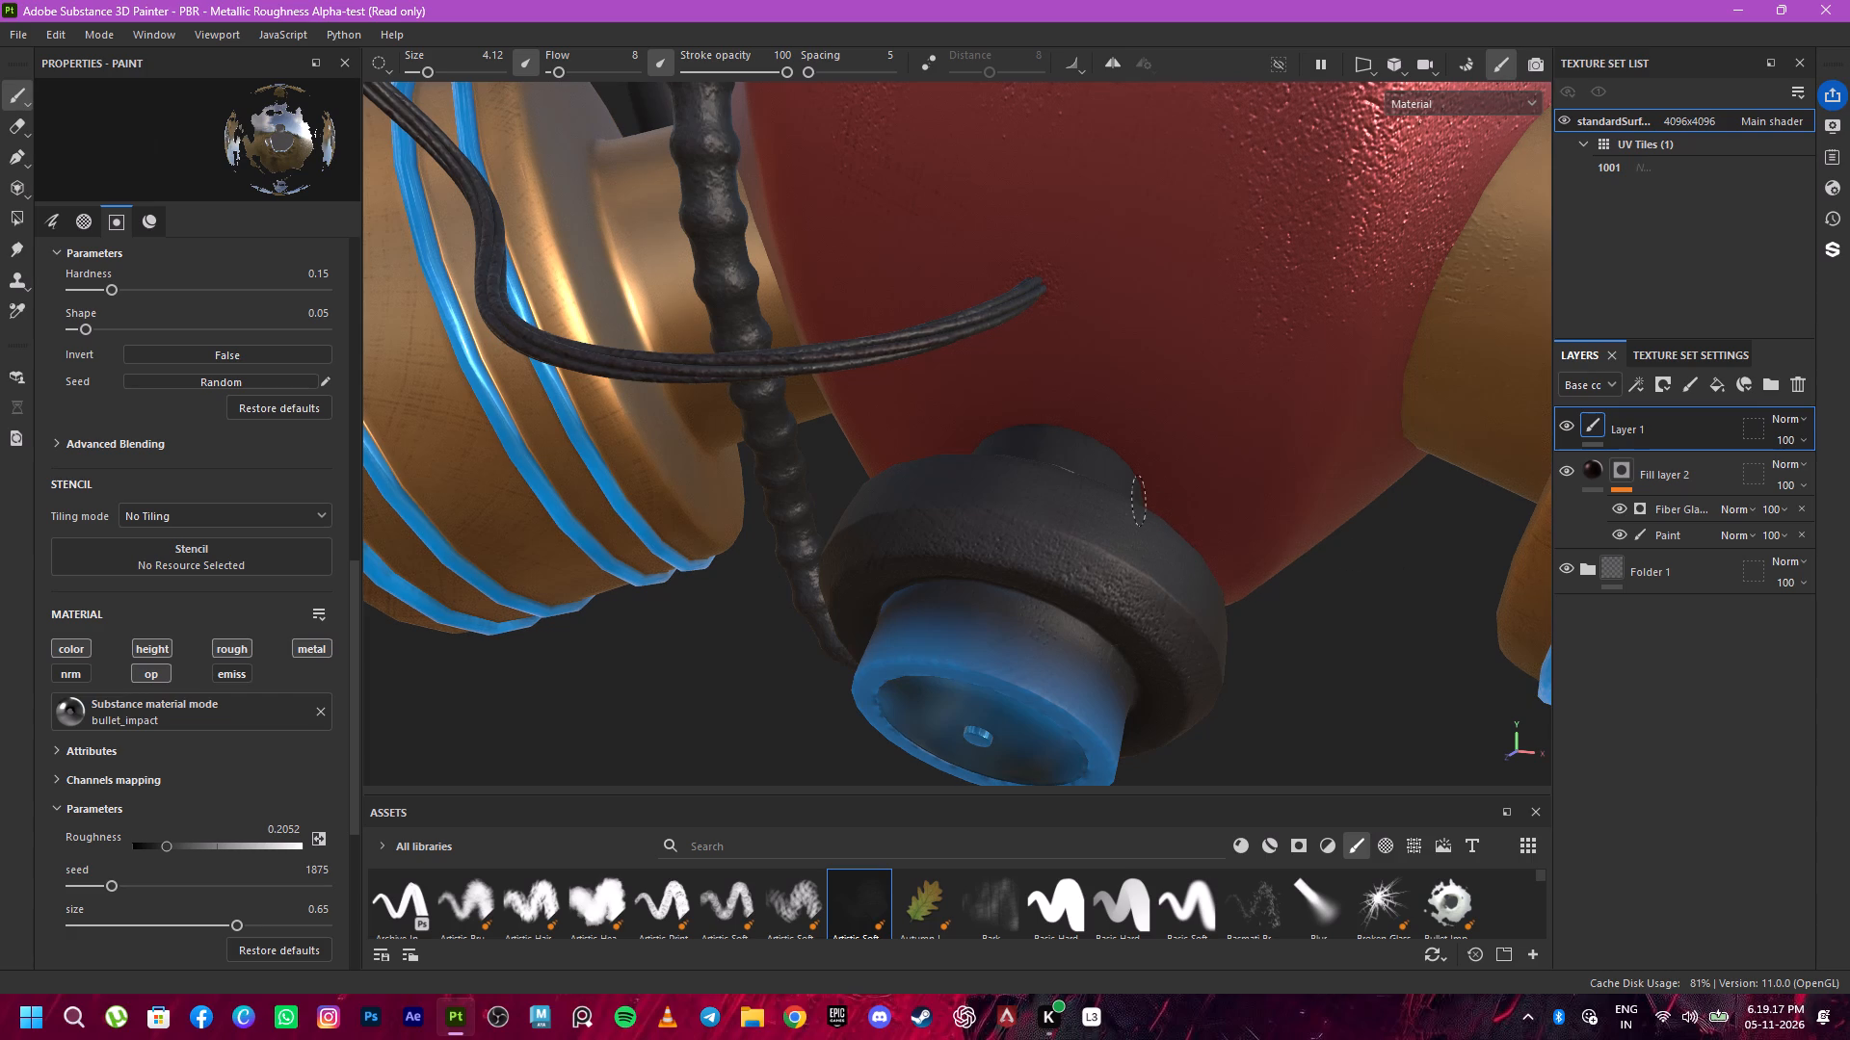
drag(1093, 468, 1127, 531)
drag(1099, 481, 1141, 545)
drag(1086, 501, 1119, 538)
drag(1081, 499, 1121, 531)
drag(1080, 486, 1155, 541)
Extend the faint wear across the middle of the black ring and onto the base of the blue valve collar.
drag(1072, 523, 1017, 536)
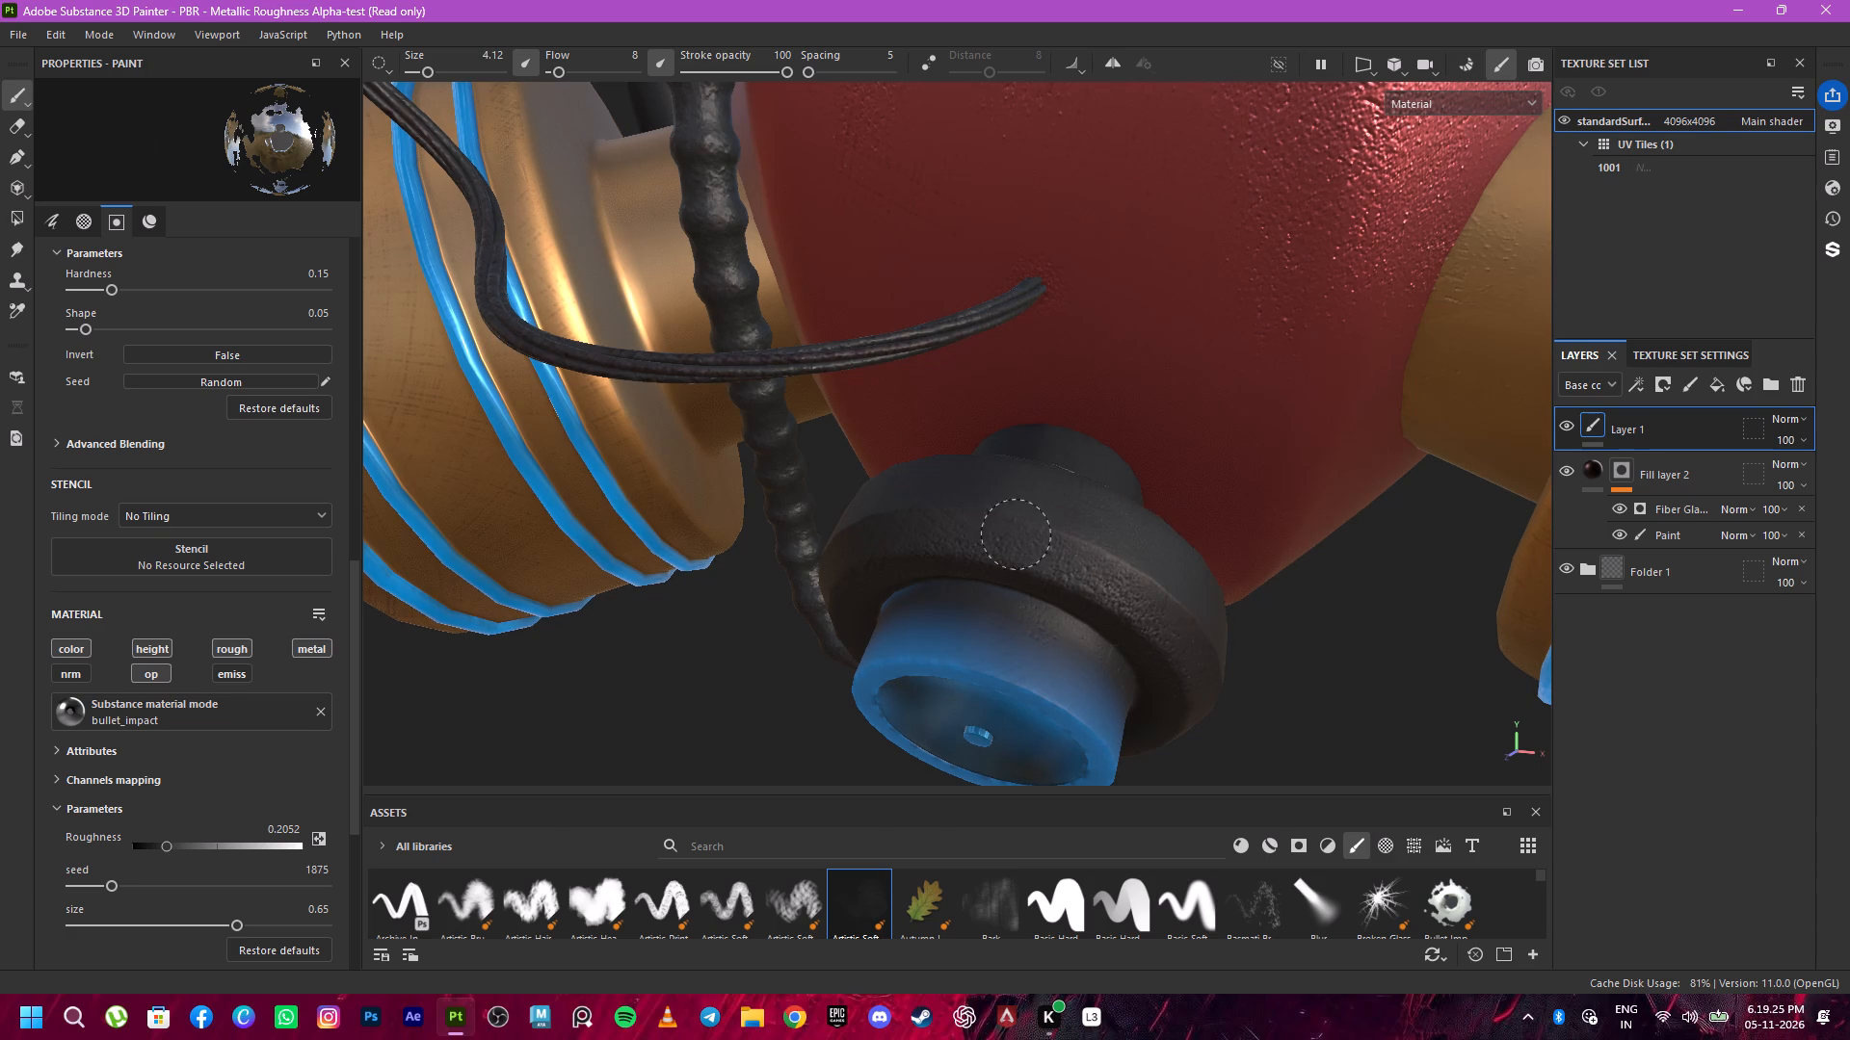
drag(1017, 536, 1013, 547)
drag(1032, 563, 1109, 586)
drag(989, 550, 1077, 643)
drag(1019, 631, 1006, 670)
drag(1024, 644, 1004, 671)
drag(1039, 636, 986, 656)
drag(1033, 641, 996, 656)
drag(1031, 587, 1040, 618)
click(1052, 602)
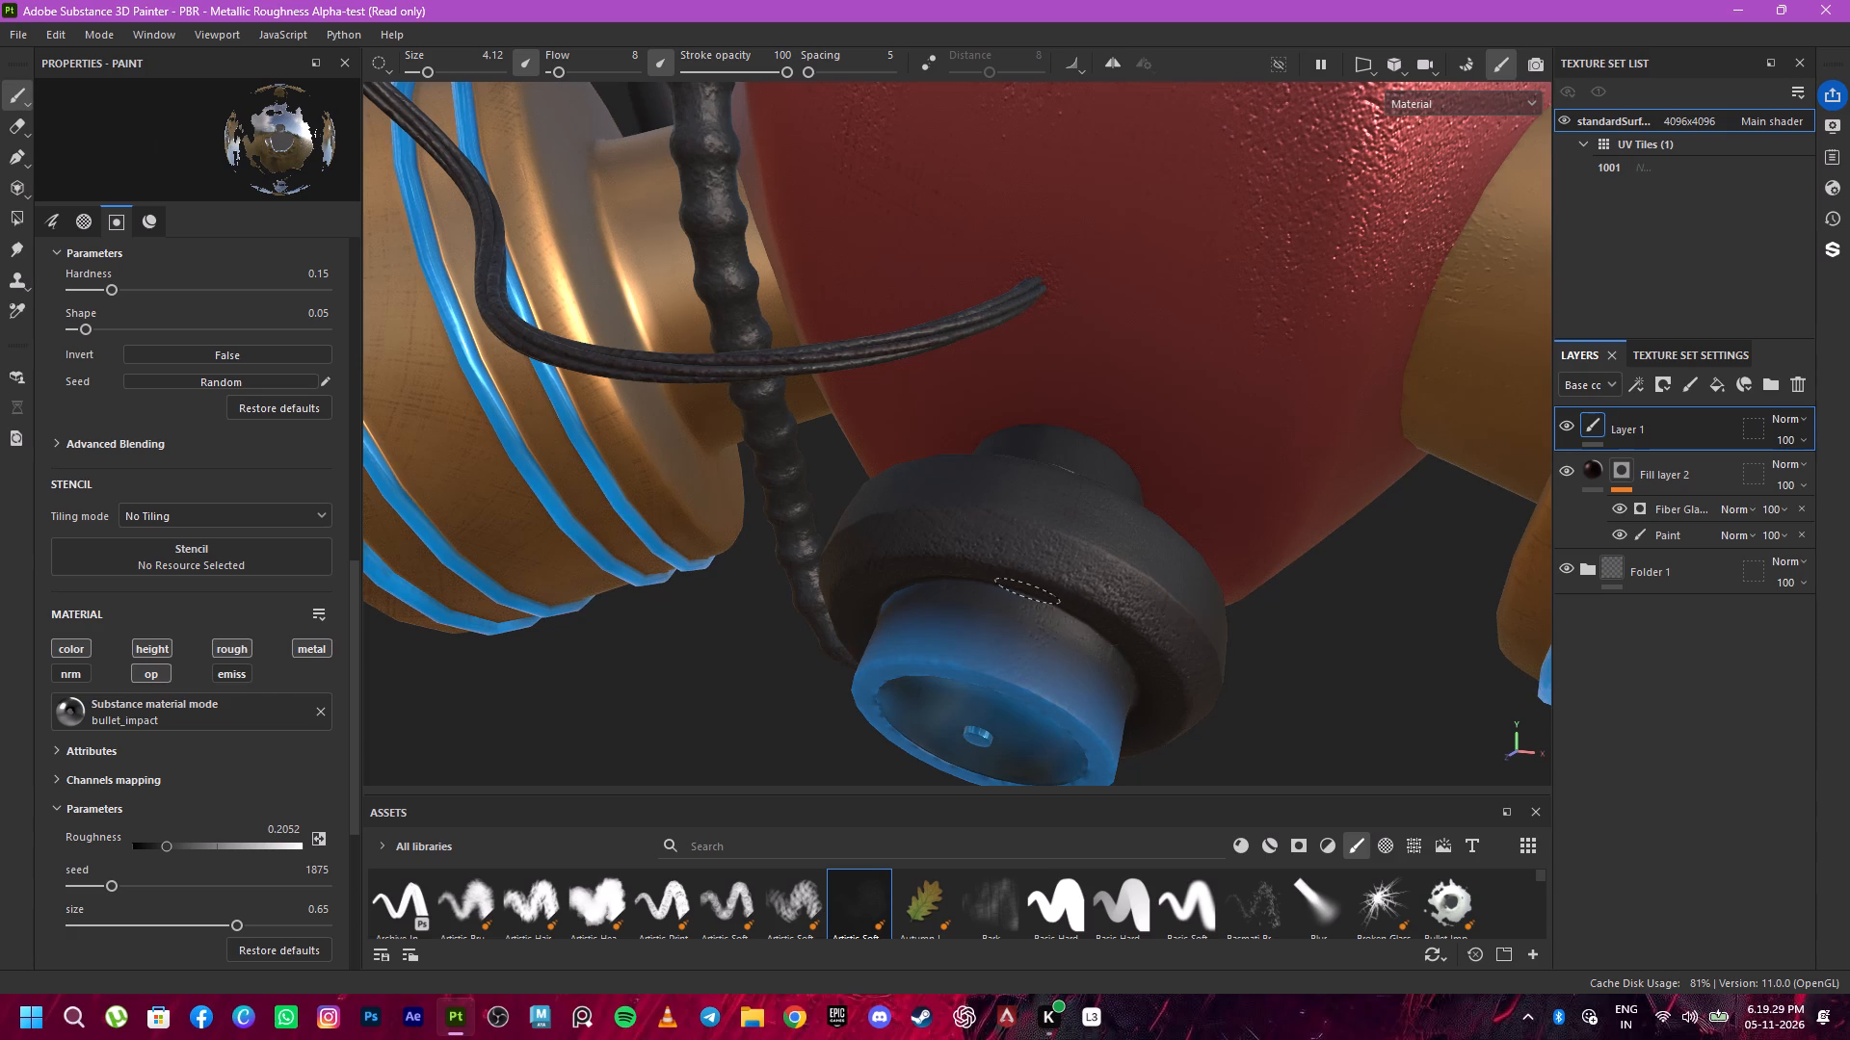
drag(1099, 557, 1076, 597)
alt+drag(1050, 559, 1095, 585)
Paint faint speckled wear around the blue front valve's collar, rim and inner recess.
drag(1046, 527, 787, 549)
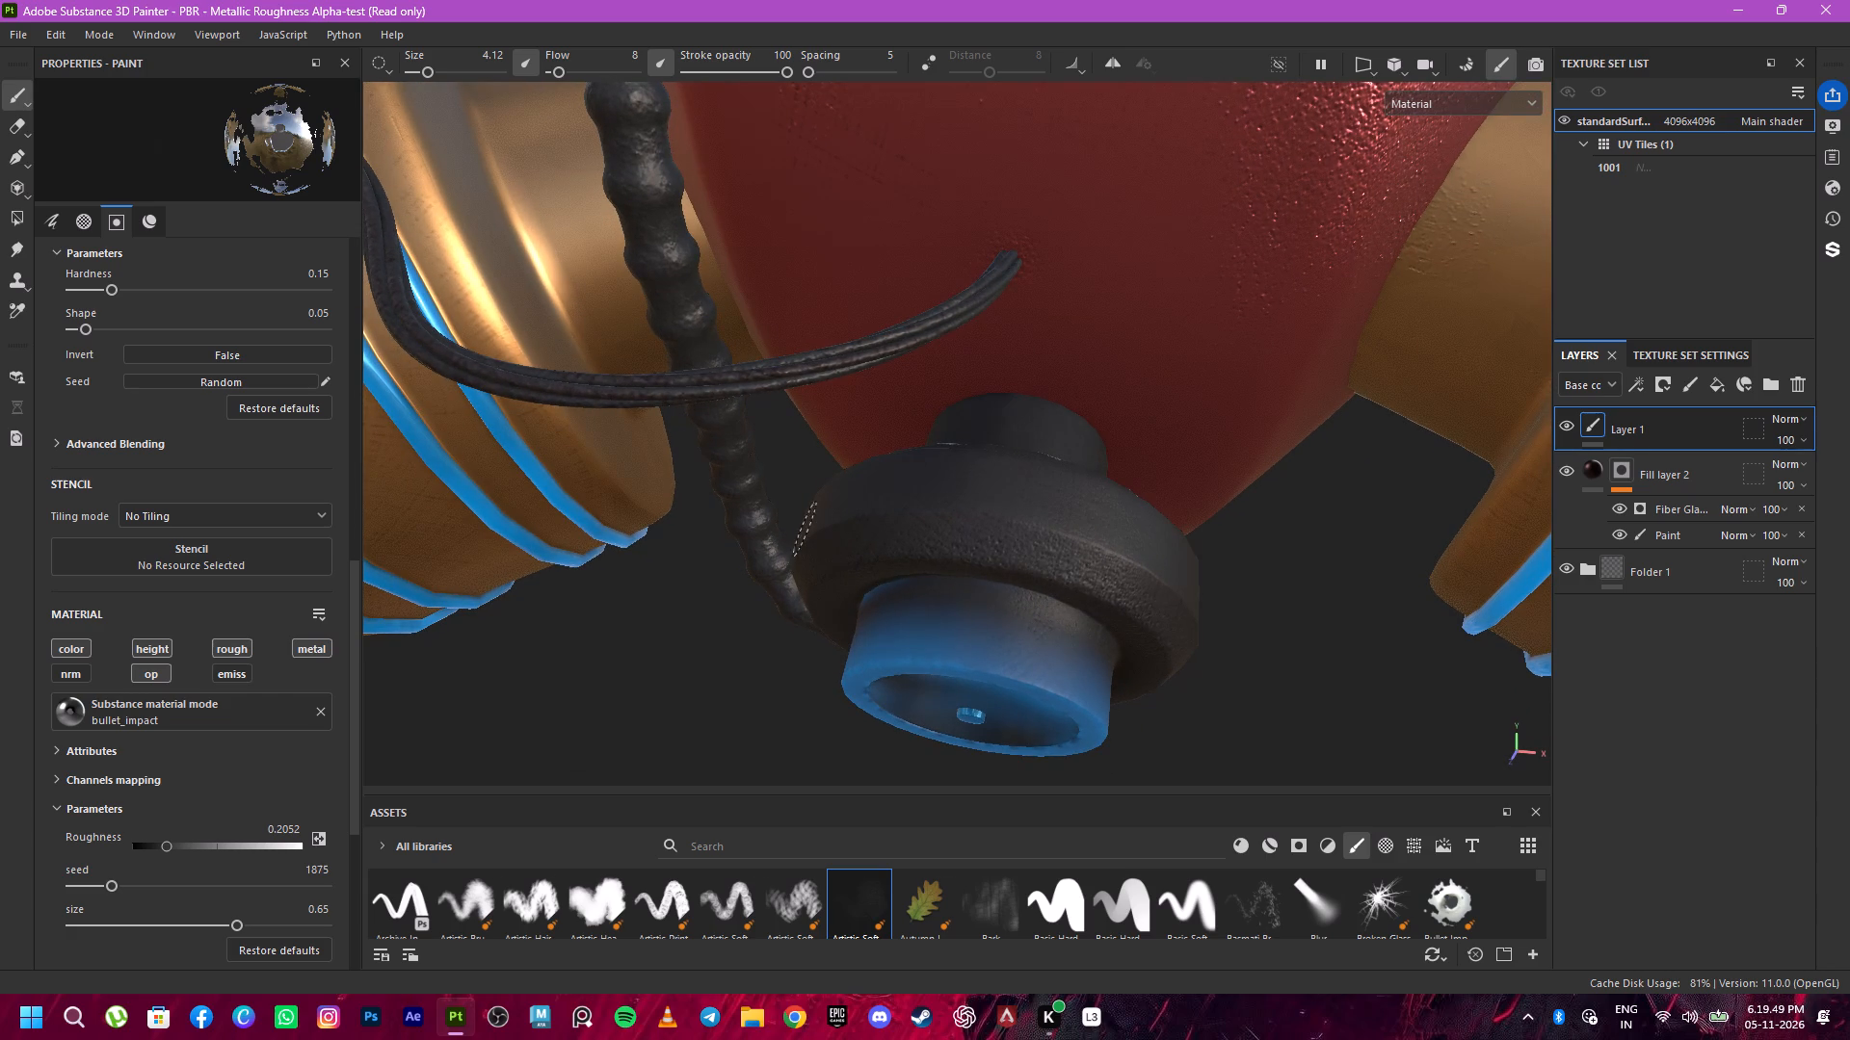
drag(787, 549, 991, 640)
drag(945, 637, 966, 658)
drag(893, 663, 1003, 676)
drag(1003, 676, 1005, 662)
drag(909, 655, 992, 685)
alt+drag(991, 633, 893, 614)
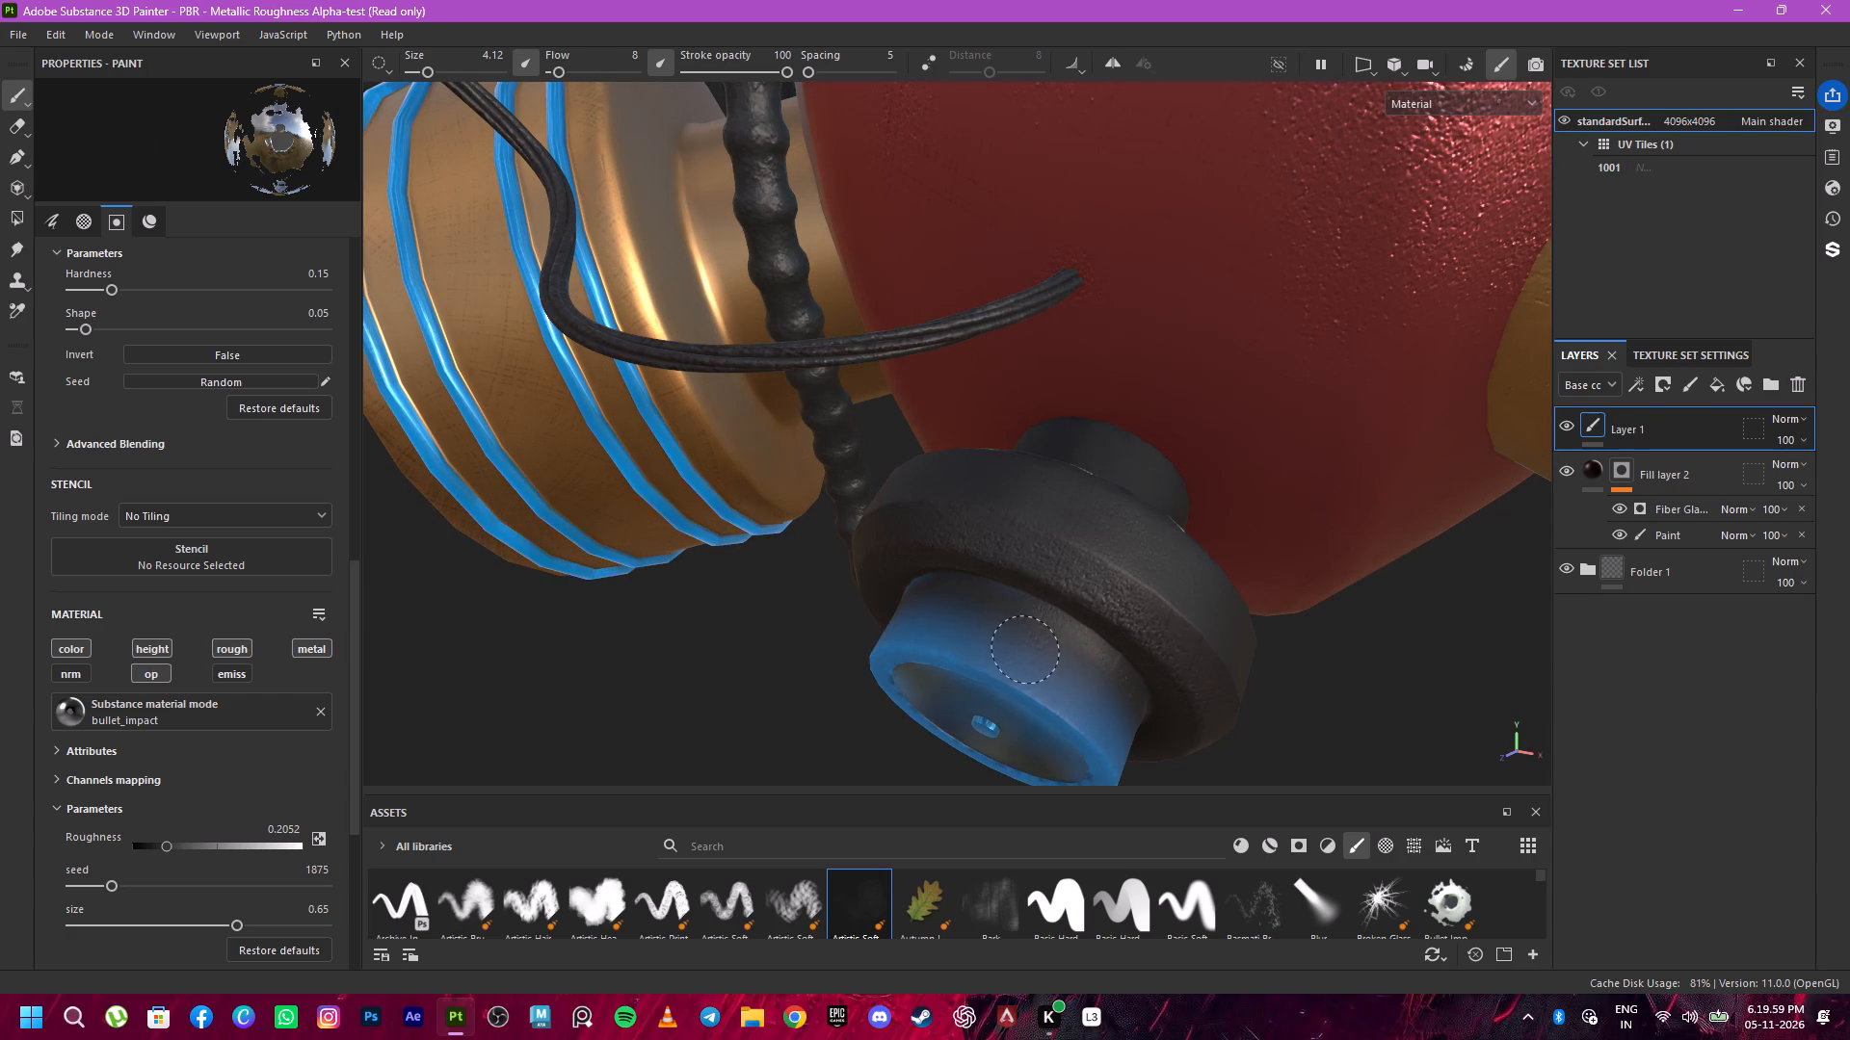
scroll(1026, 649, up, 4)
alt+drag(965, 668, 1005, 690)
alt+drag(1016, 693, 997, 648)
alt+middle_drag(1056, 597, 957, 414)
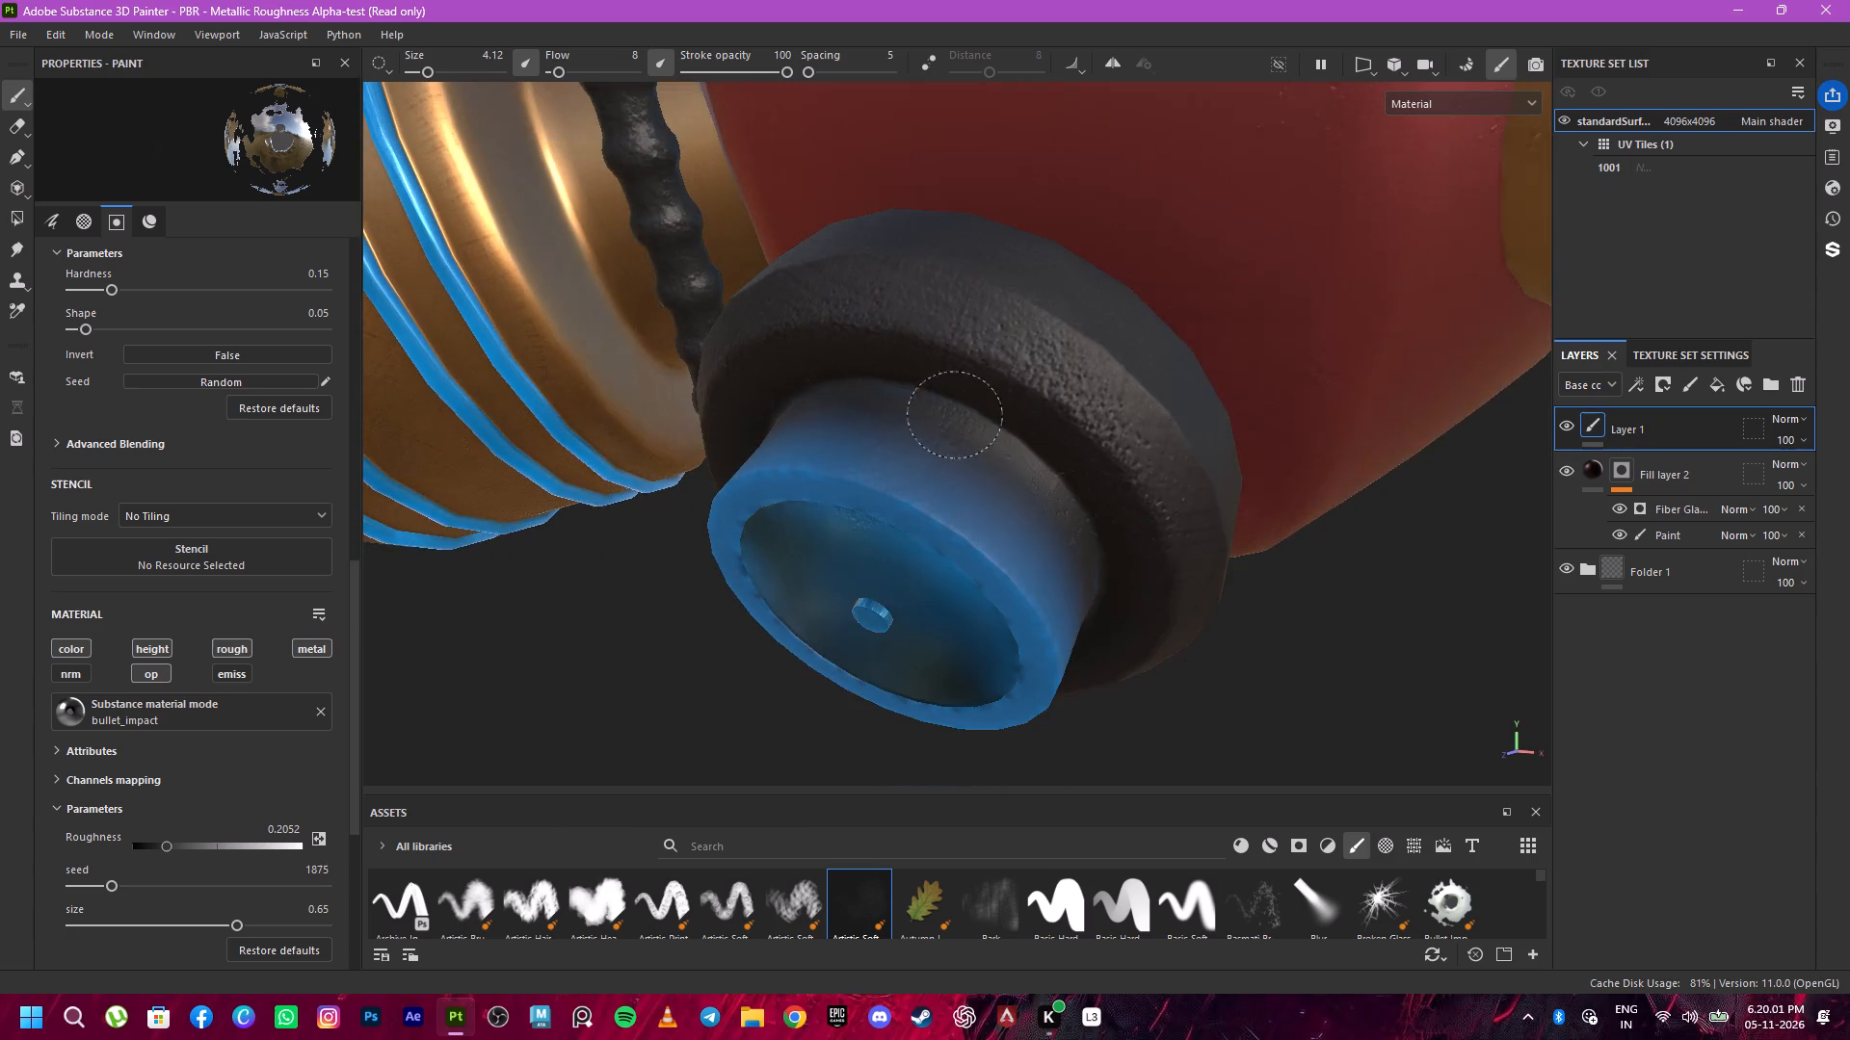
scroll(922, 546, up, 4)
drag(959, 497, 981, 559)
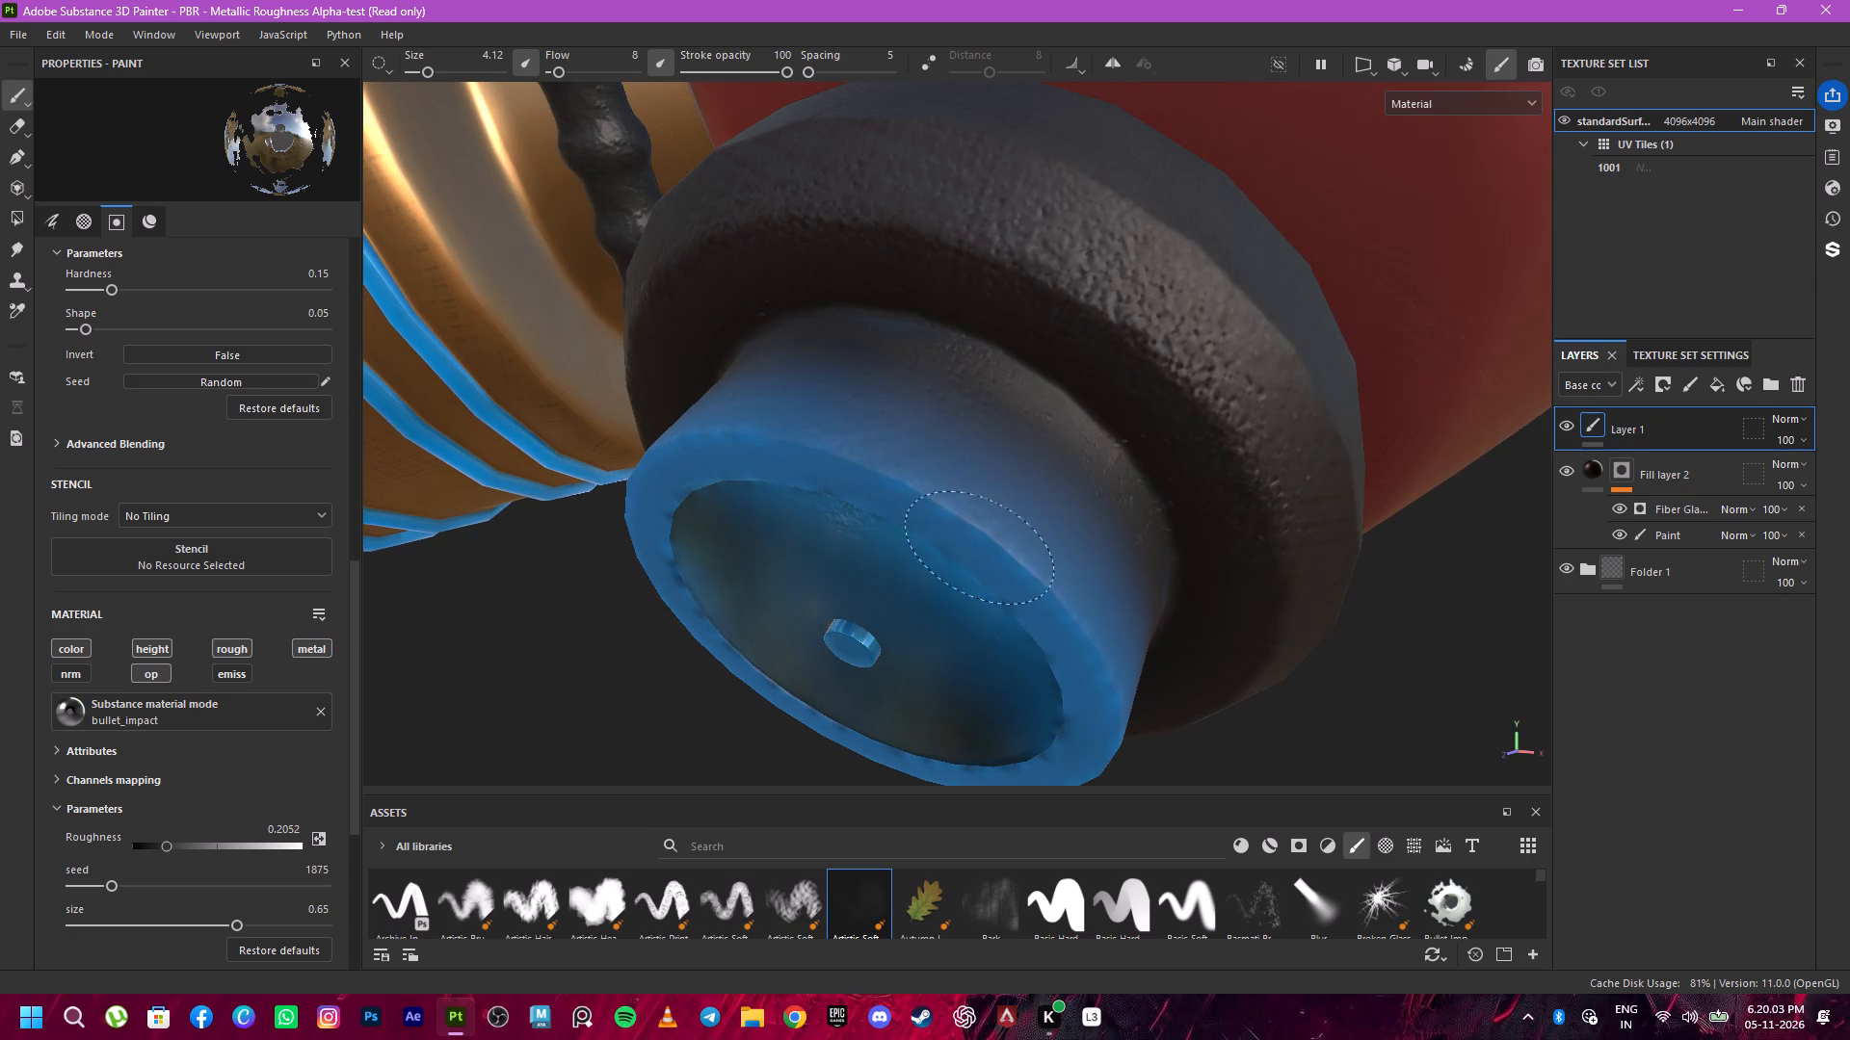
drag(981, 559, 989, 553)
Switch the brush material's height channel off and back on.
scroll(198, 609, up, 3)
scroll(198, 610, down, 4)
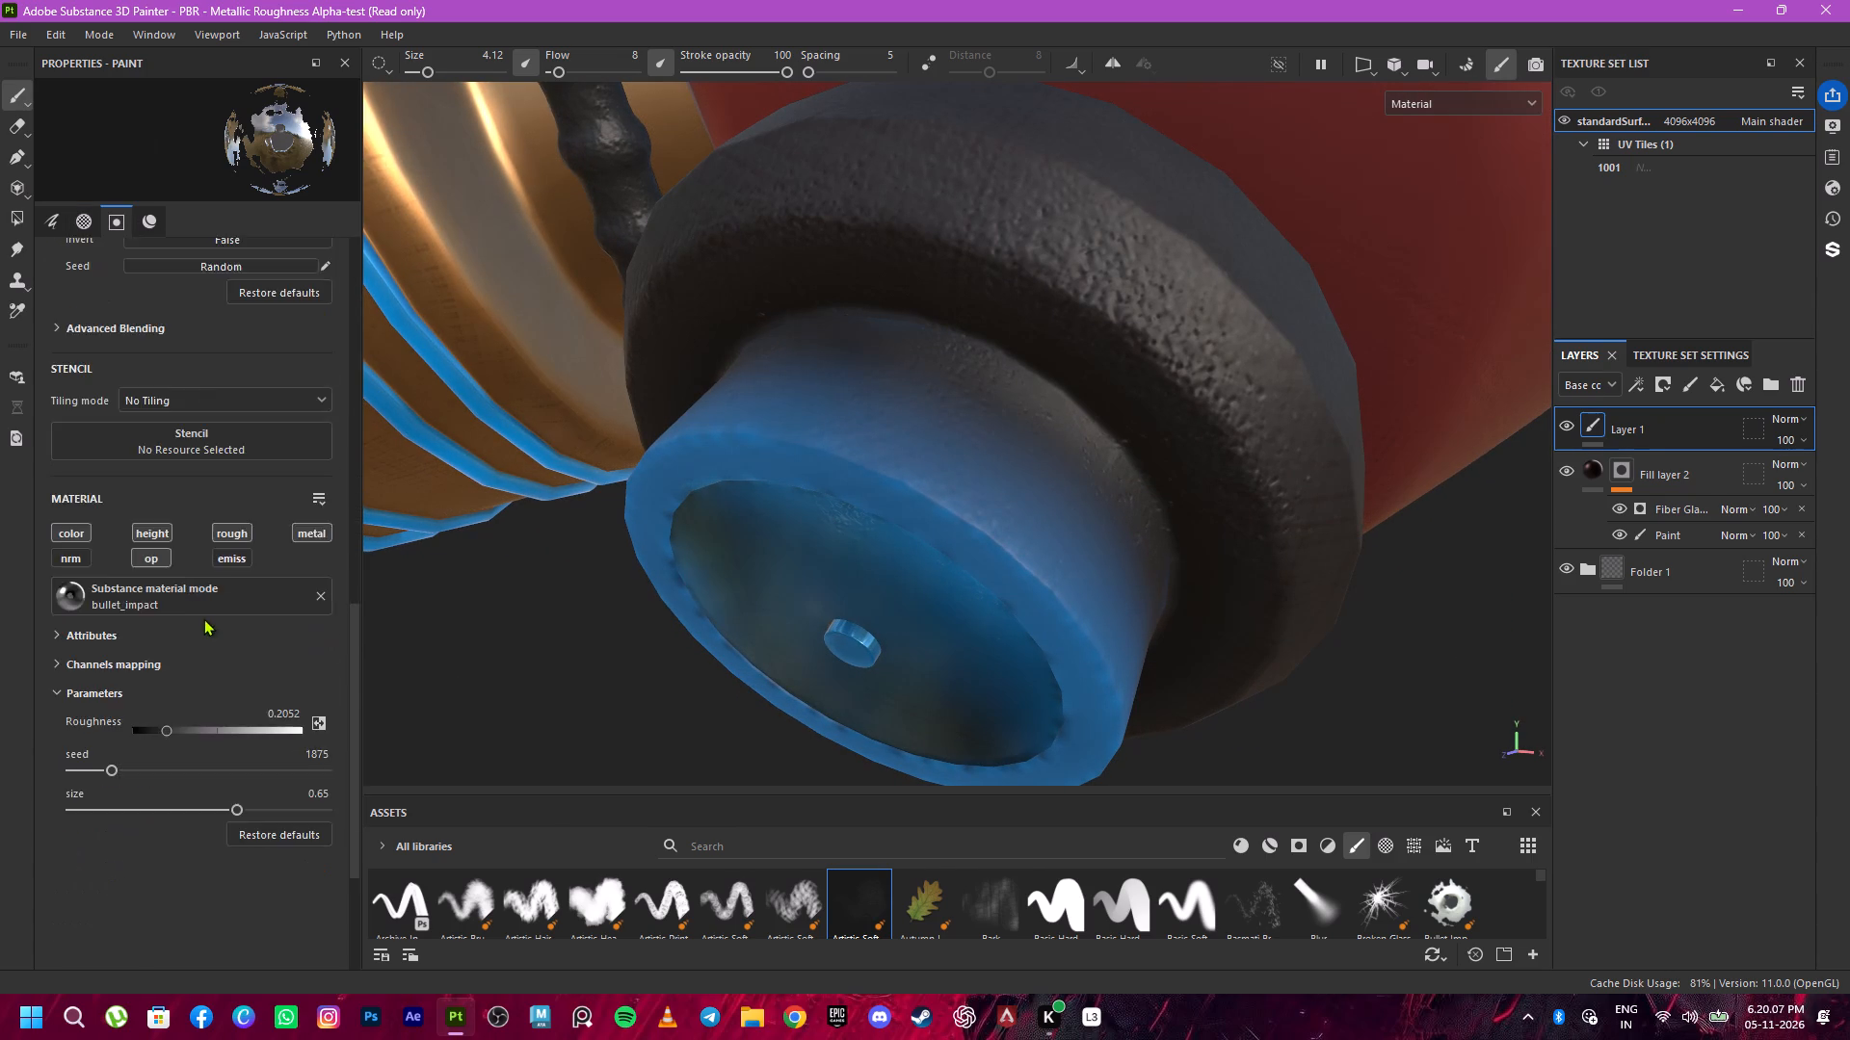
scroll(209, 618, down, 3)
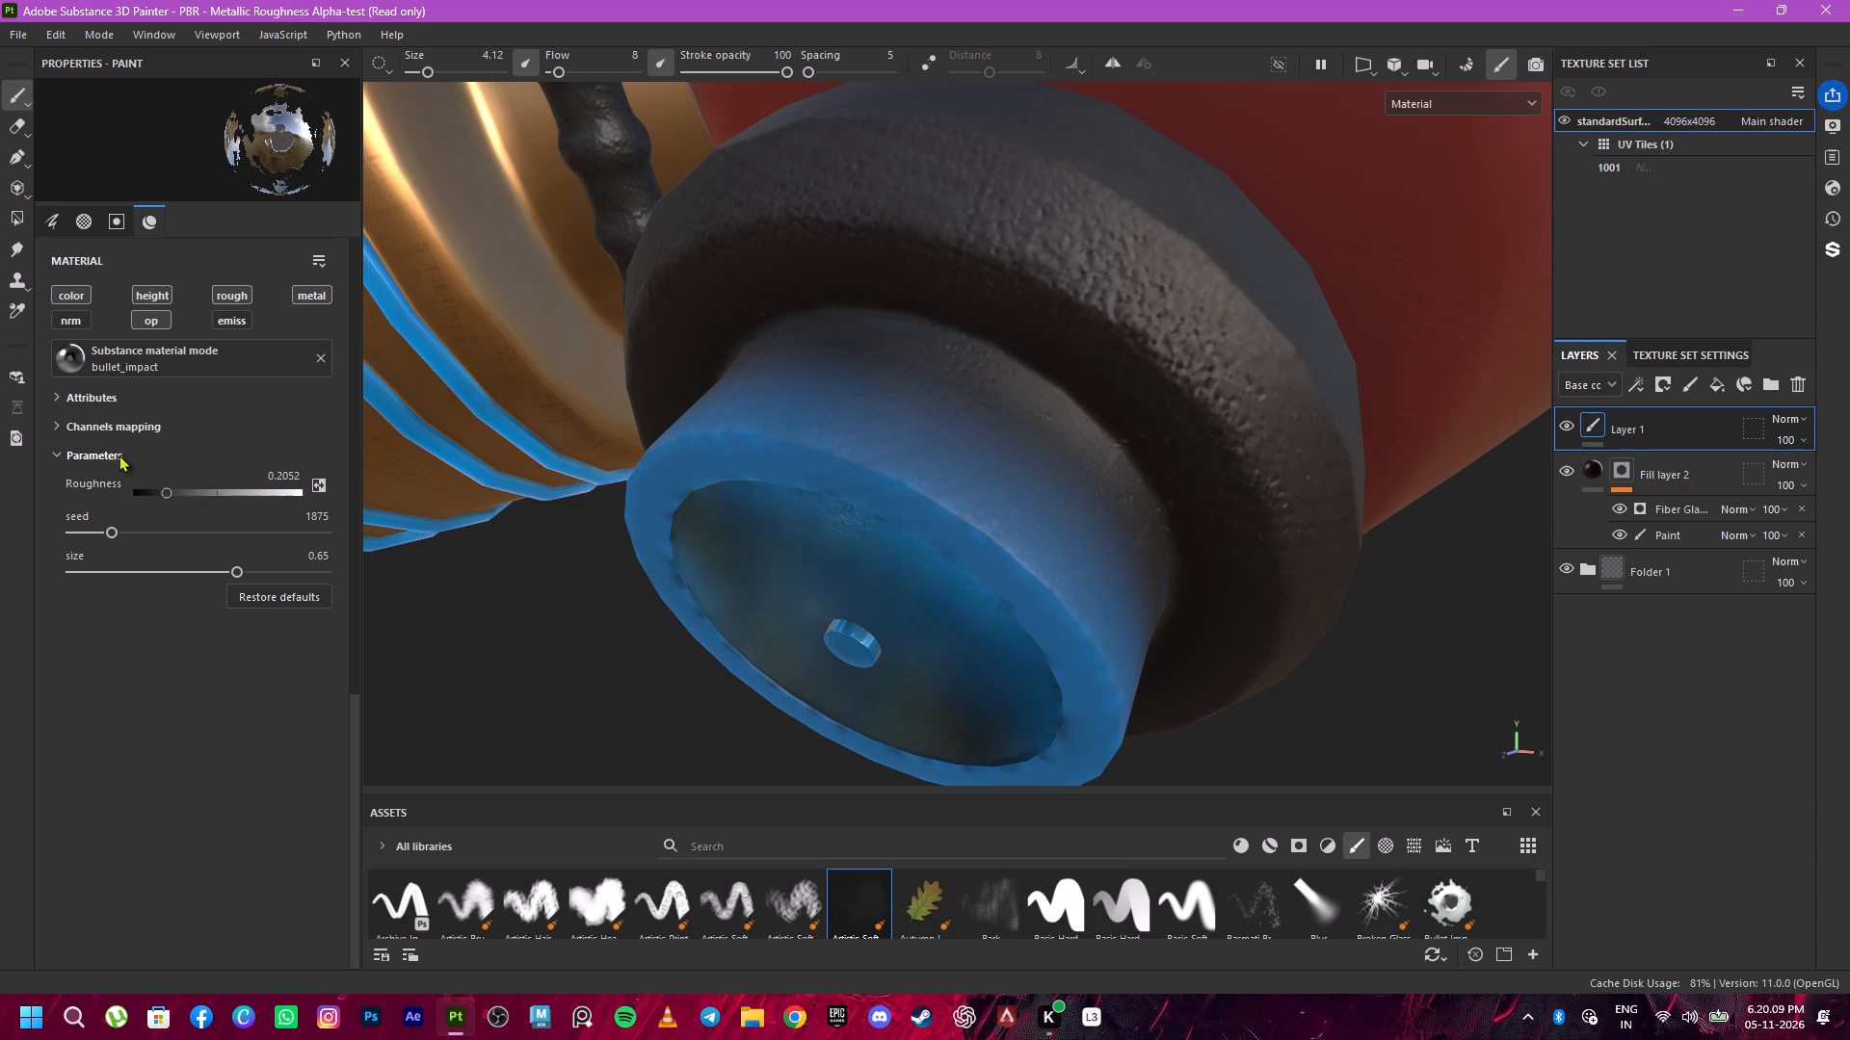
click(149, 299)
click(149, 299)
Paint another stroke of faint wear along the upper inner edge of the blue valve's rim.
drag(832, 495, 772, 501)
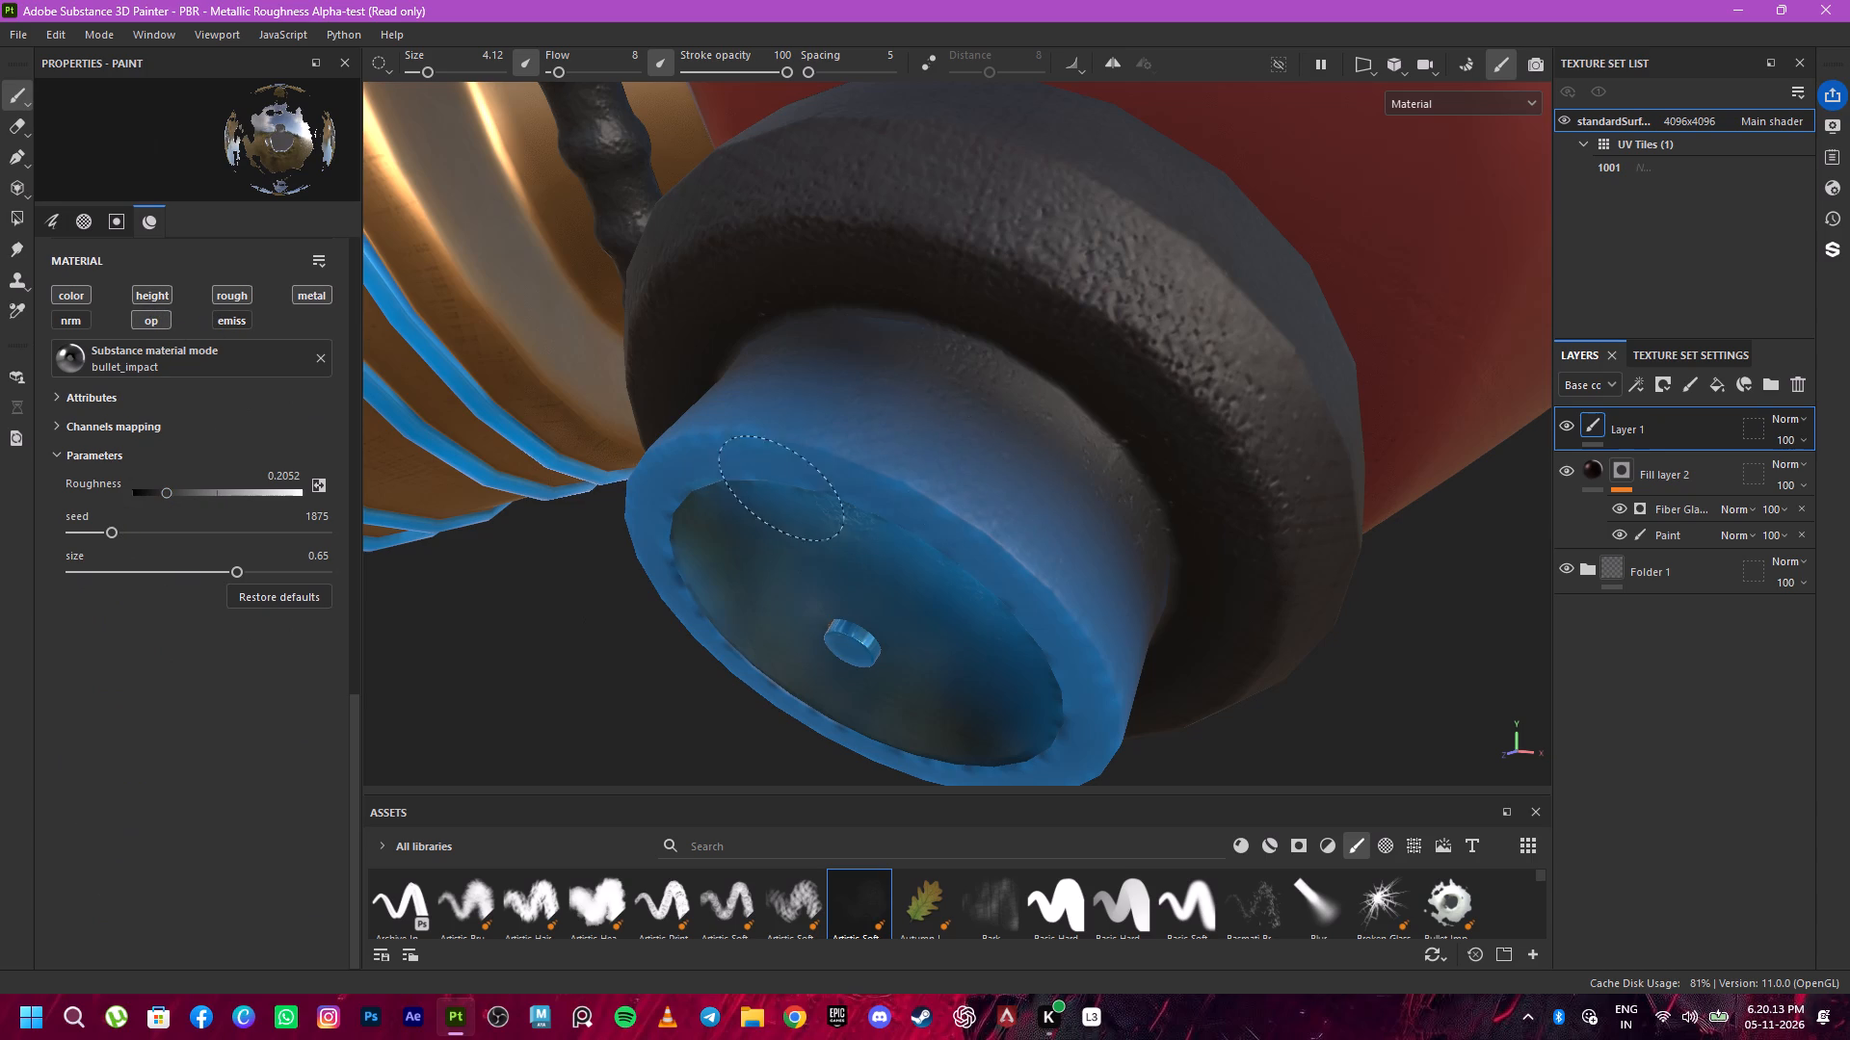
drag(772, 501, 930, 500)
Increase the brush size to 20.16 and paint faint speckled wear down the red front panel below the chipped streaks.
scroll(913, 452, down, 14)
scroll(904, 443, down, 8)
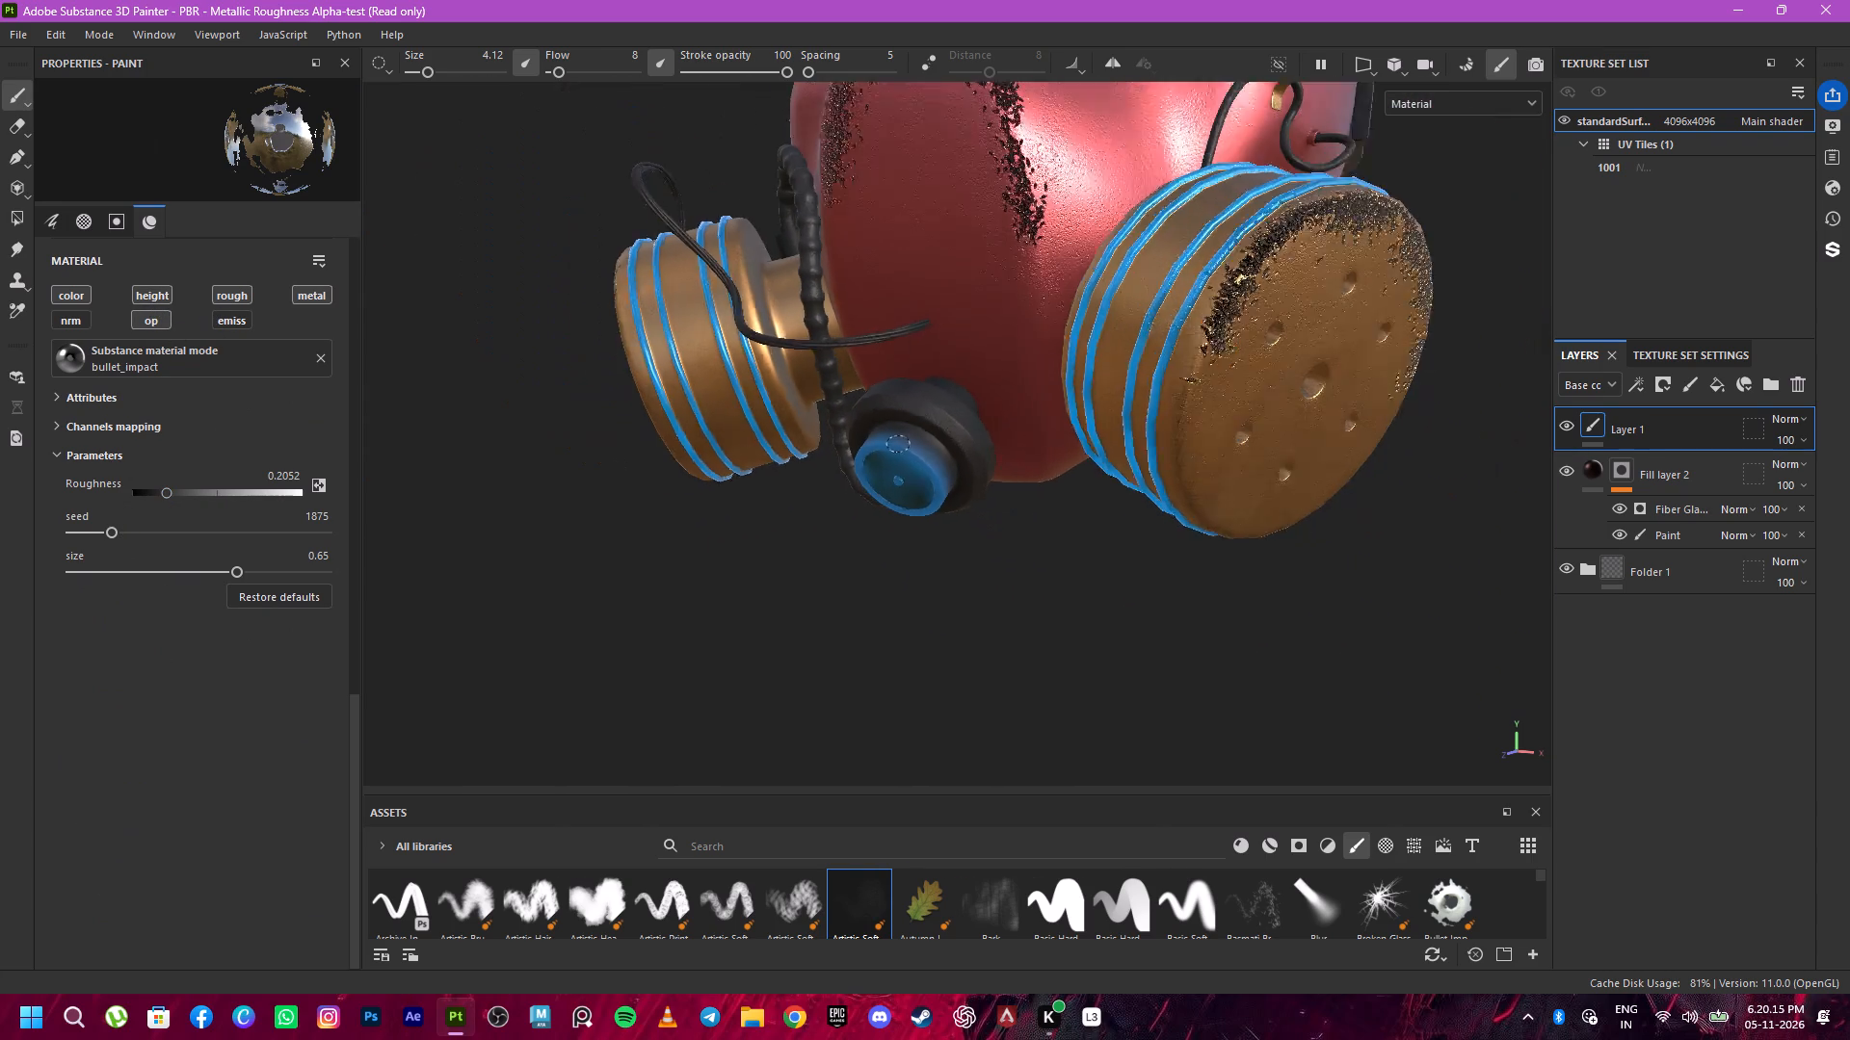
scroll(898, 444, down, 5)
alt+drag(911, 472, 1180, 518)
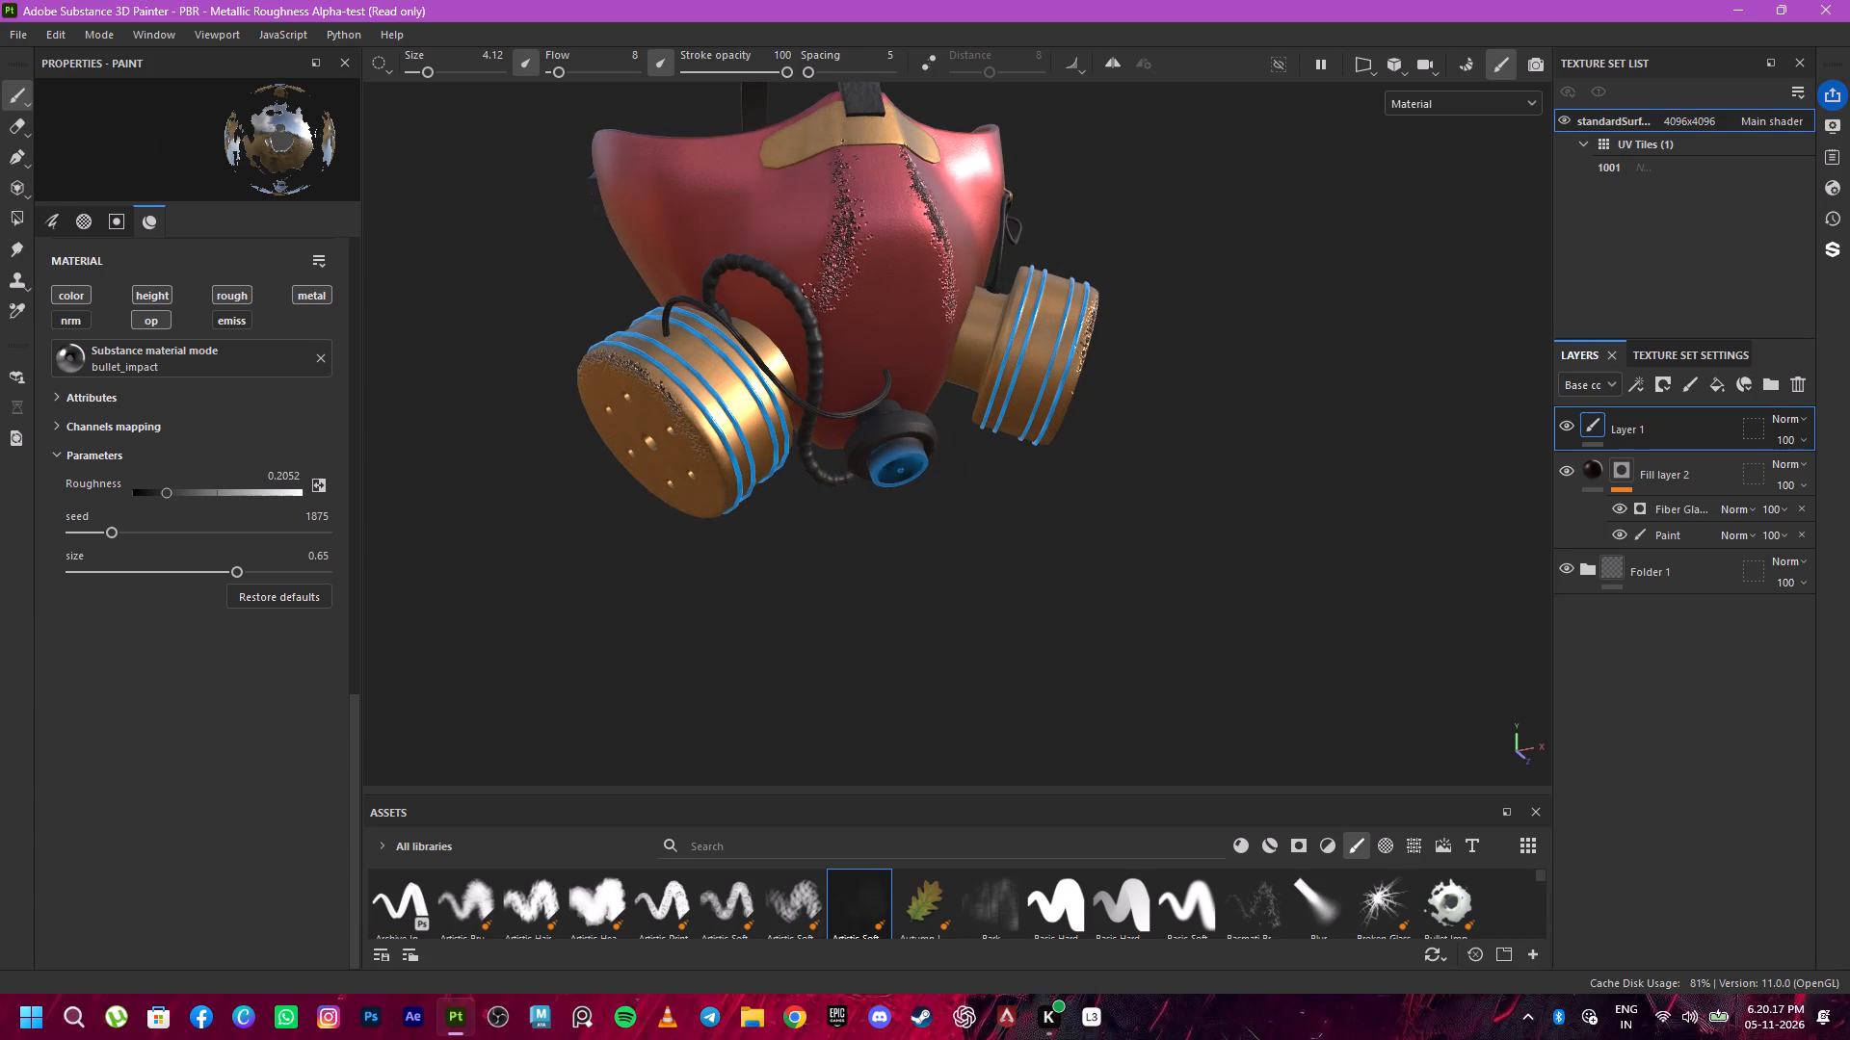
ctrl+right_drag(832, 329, 951, 339)
drag(859, 259, 951, 237)
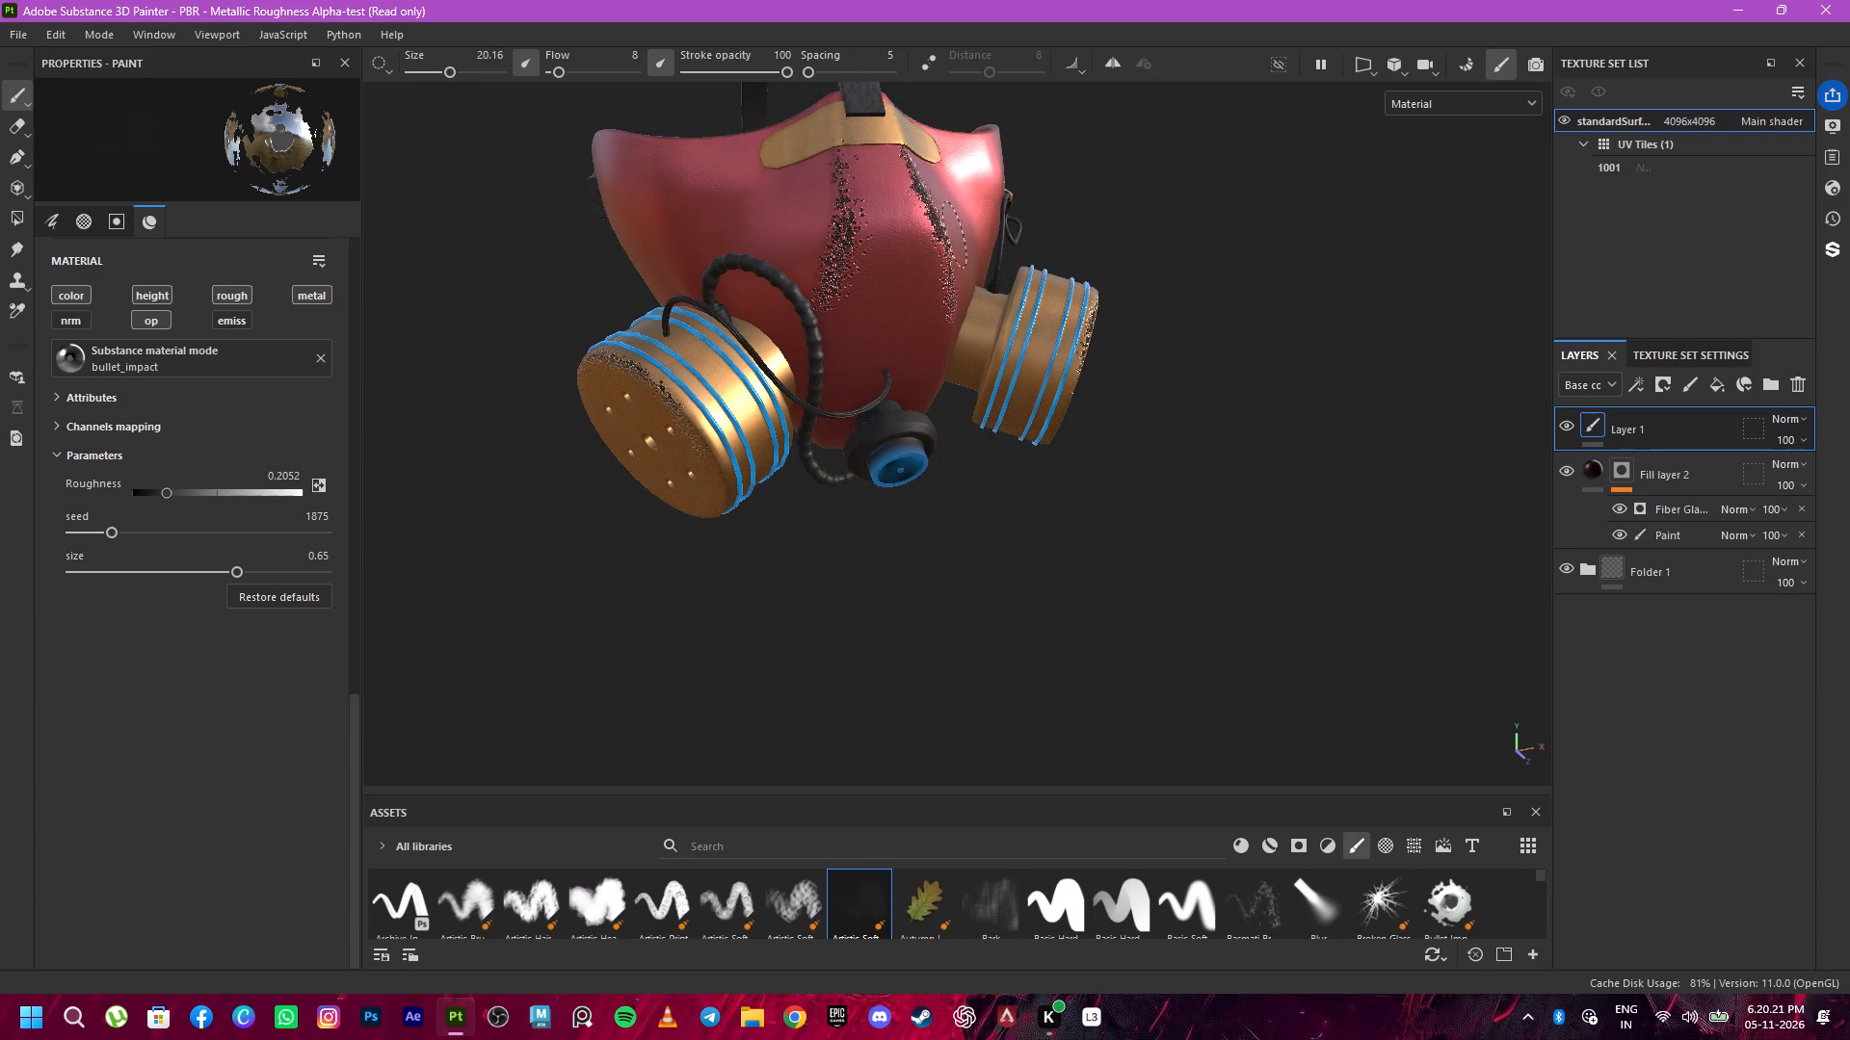
drag(951, 237, 866, 294)
drag(859, 261, 849, 302)
drag(852, 282, 848, 296)
drag(844, 267, 852, 315)
drag(851, 289, 849, 337)
drag(846, 305, 839, 354)
drag(837, 324, 840, 386)
Reduce the brush size to 6.91 and paint faint speckled wear on the upper part of the chipped canister's gold neck.
alt+drag(891, 335, 774, 348)
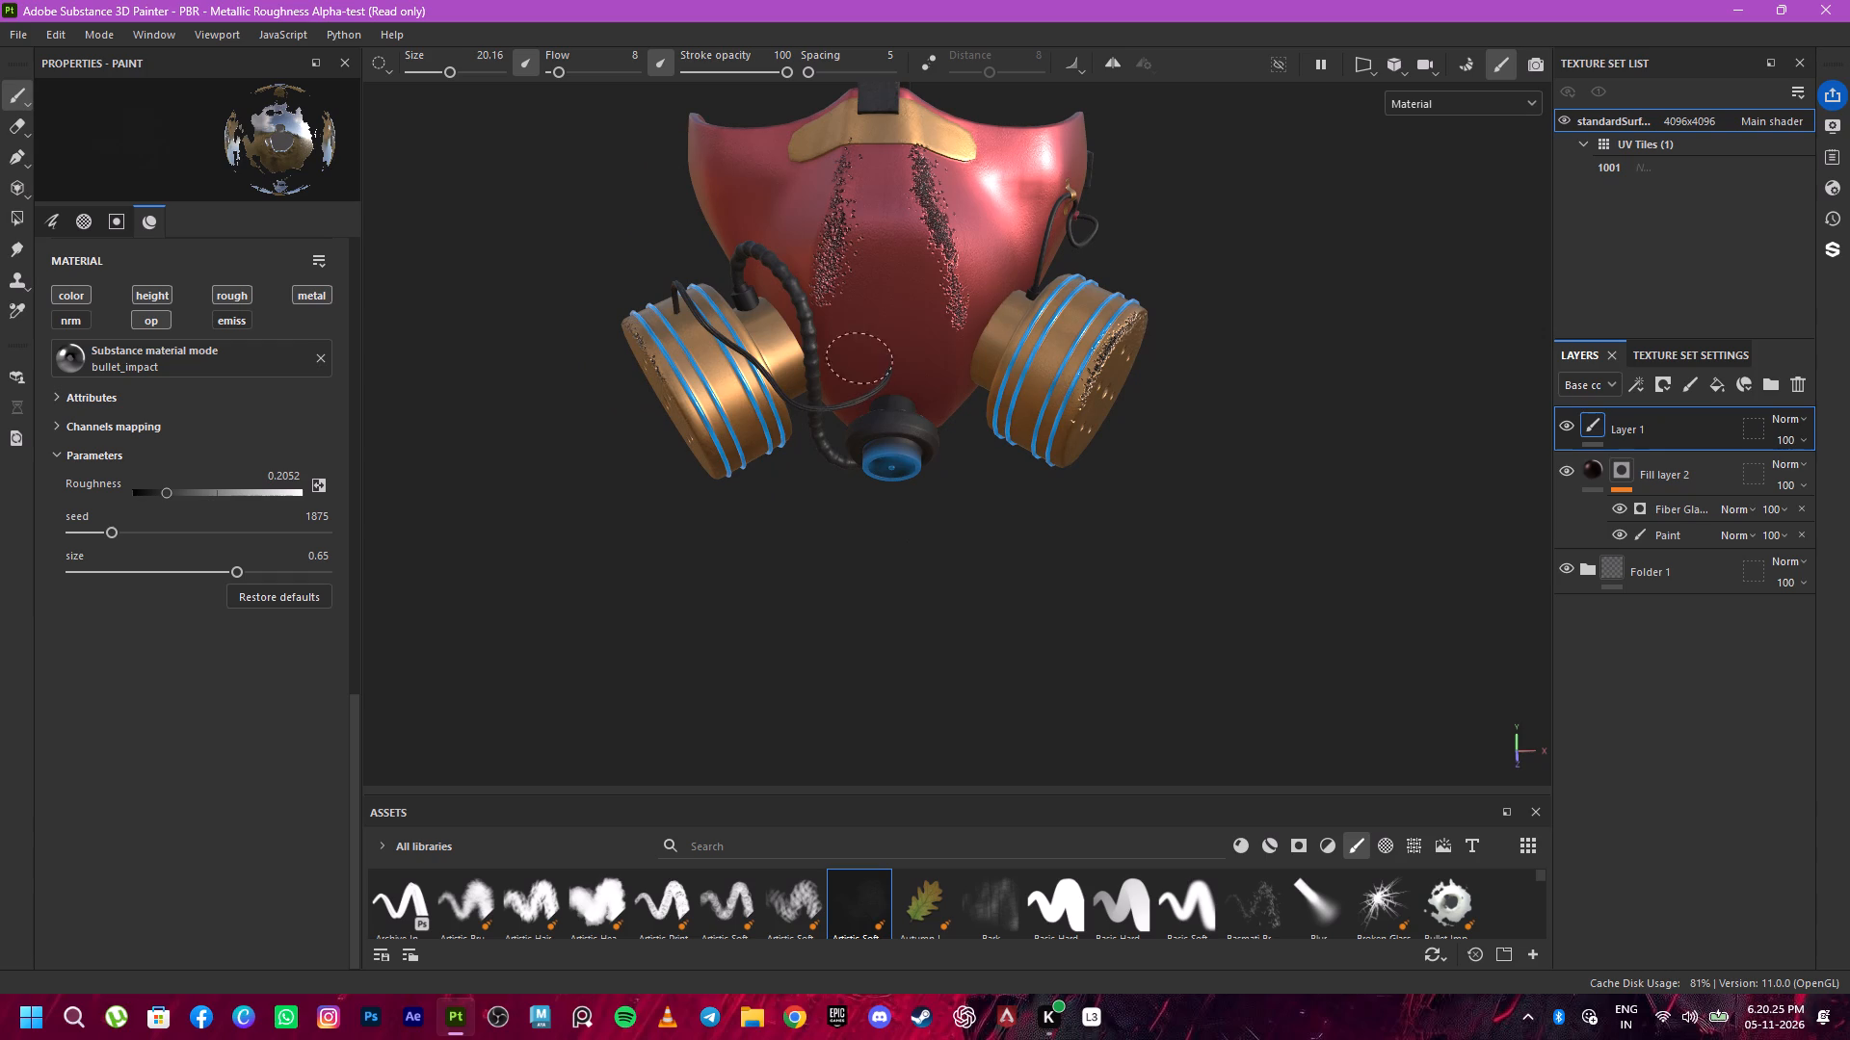
scroll(889, 309, up, 4)
alt+drag(971, 287, 860, 275)
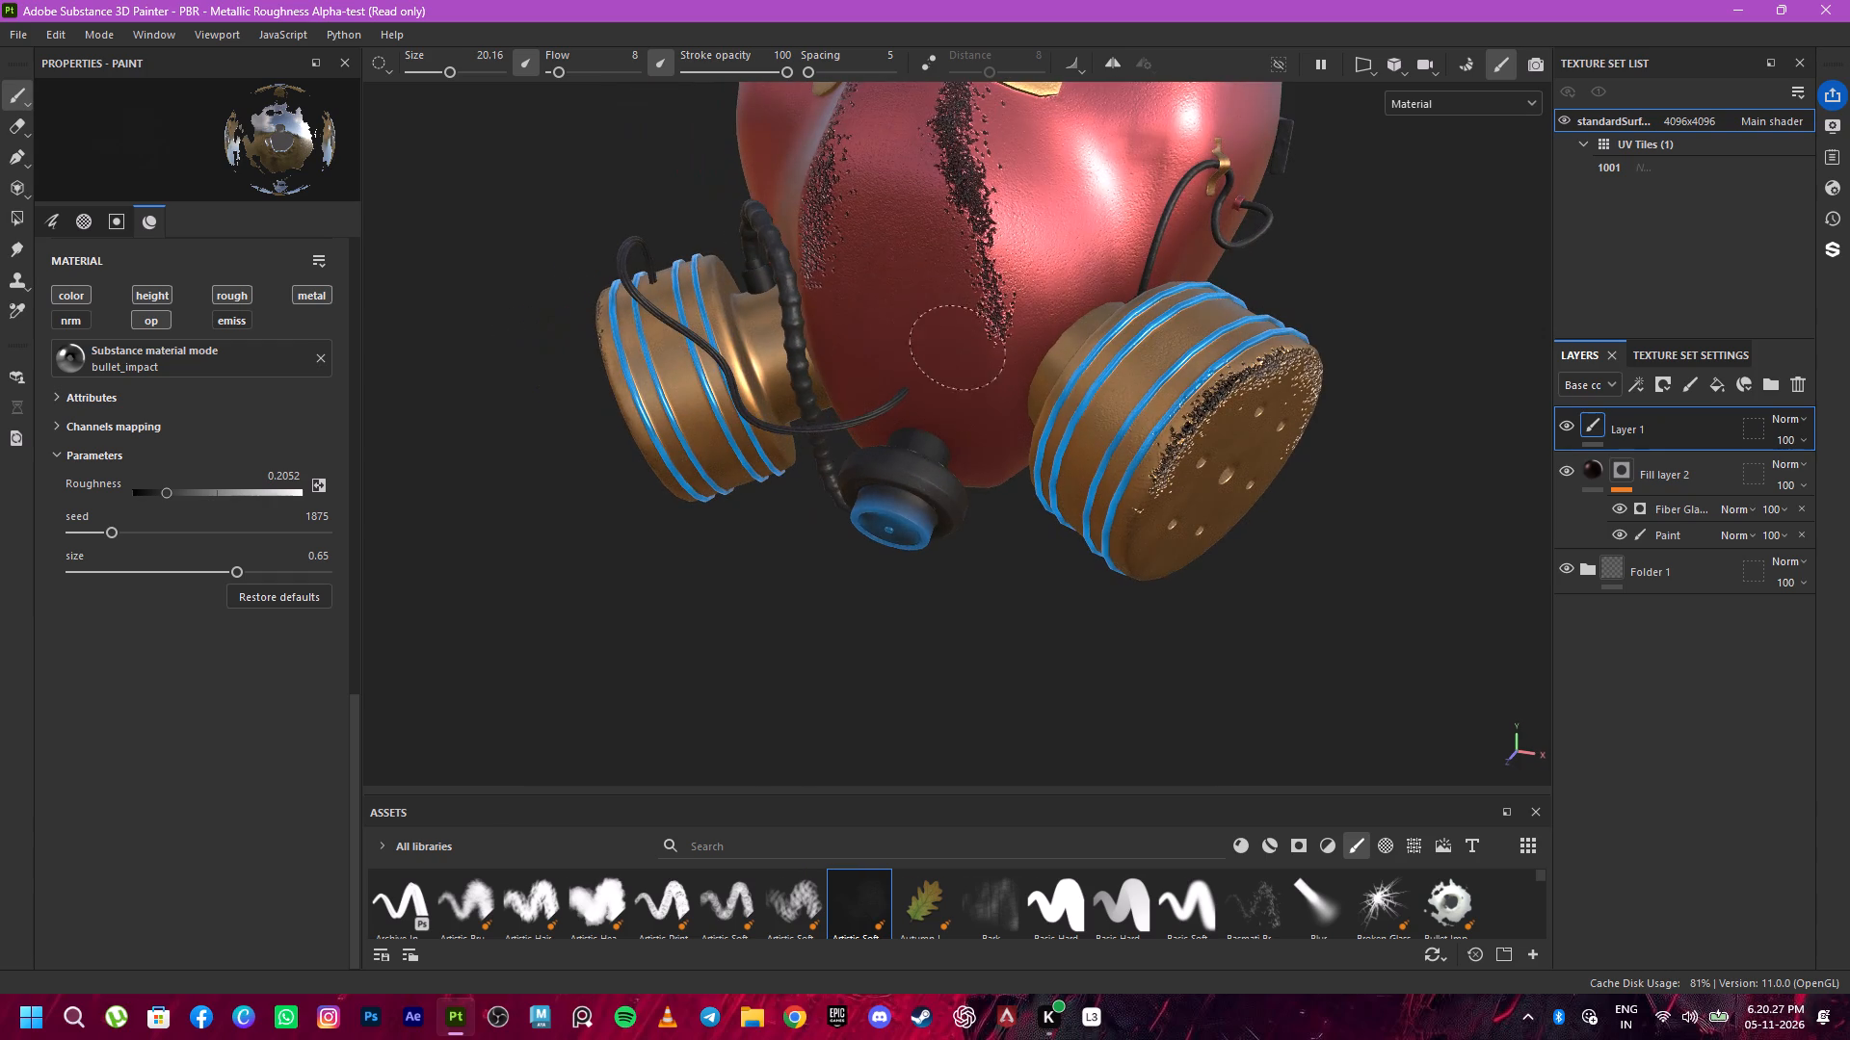
alt+middle_drag(925, 298, 724, 403)
scroll(822, 357, up, 4)
alt+drag(812, 434, 877, 462)
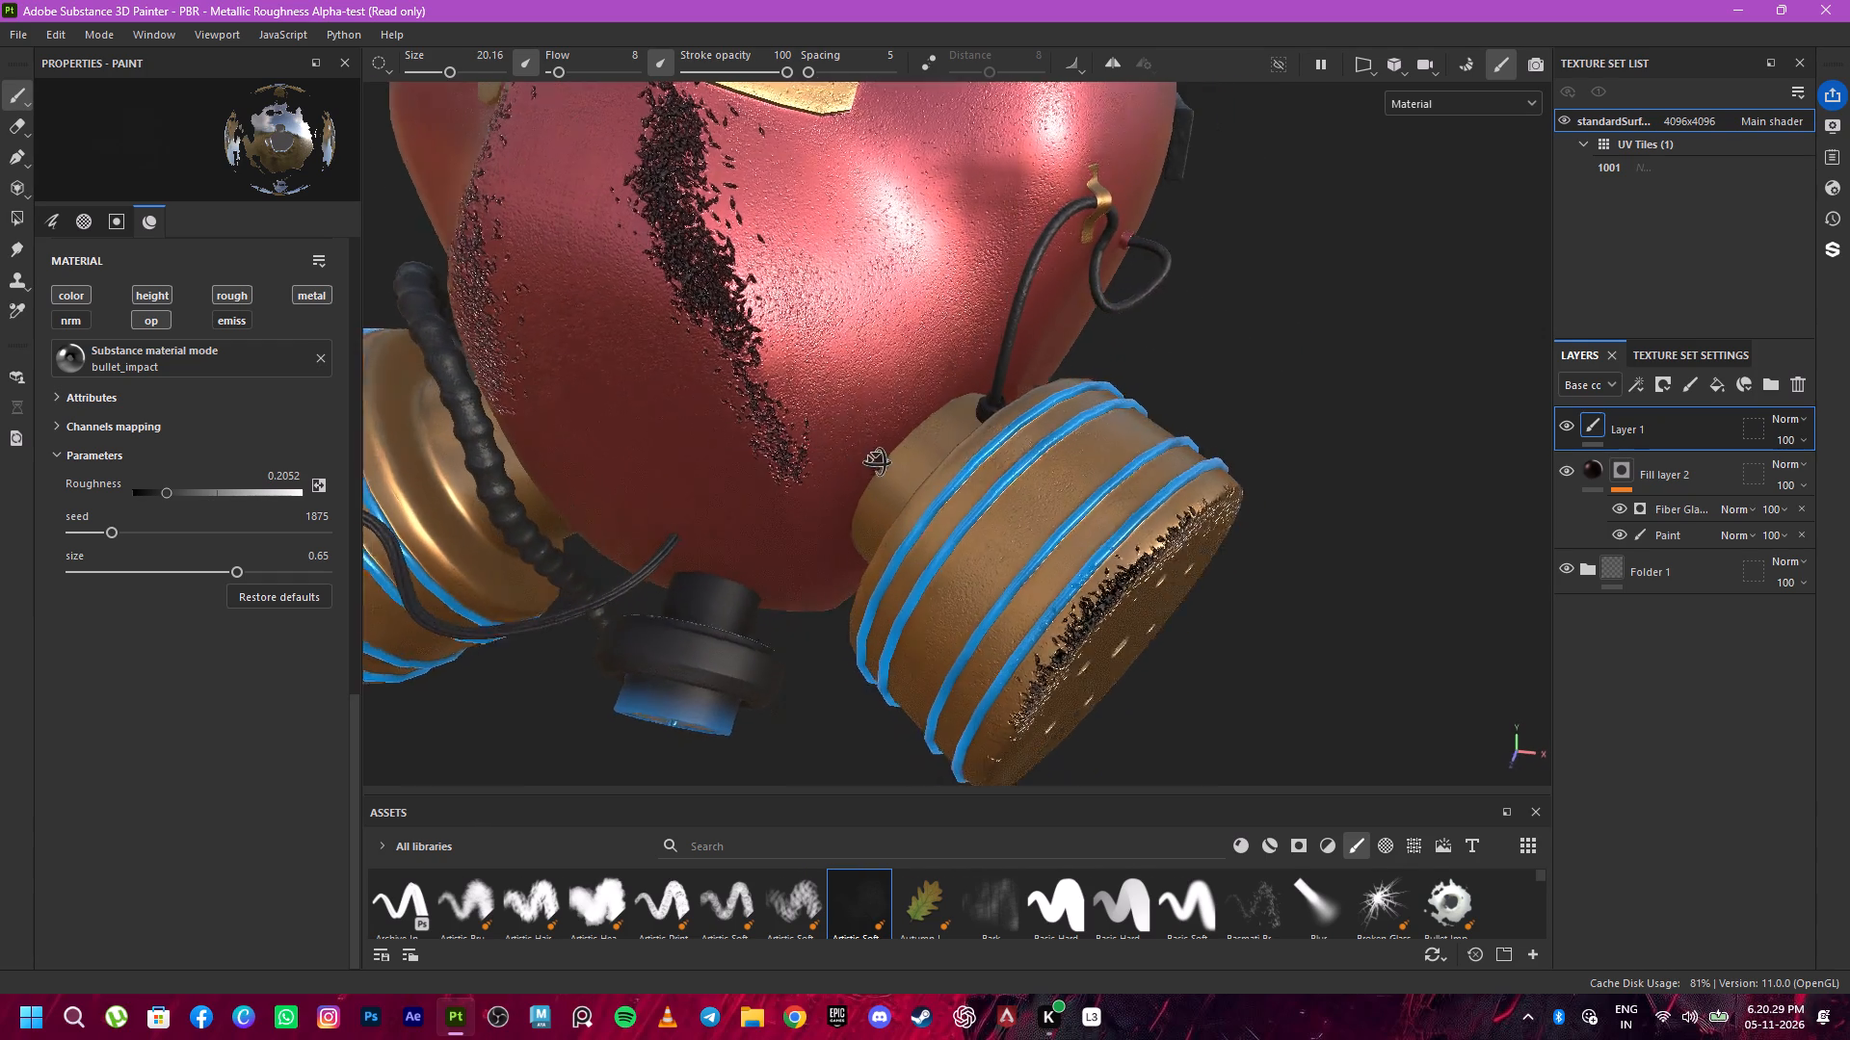
alt+drag(877, 462, 885, 461)
ctrl+right_drag(943, 440, 854, 443)
drag(912, 447, 885, 487)
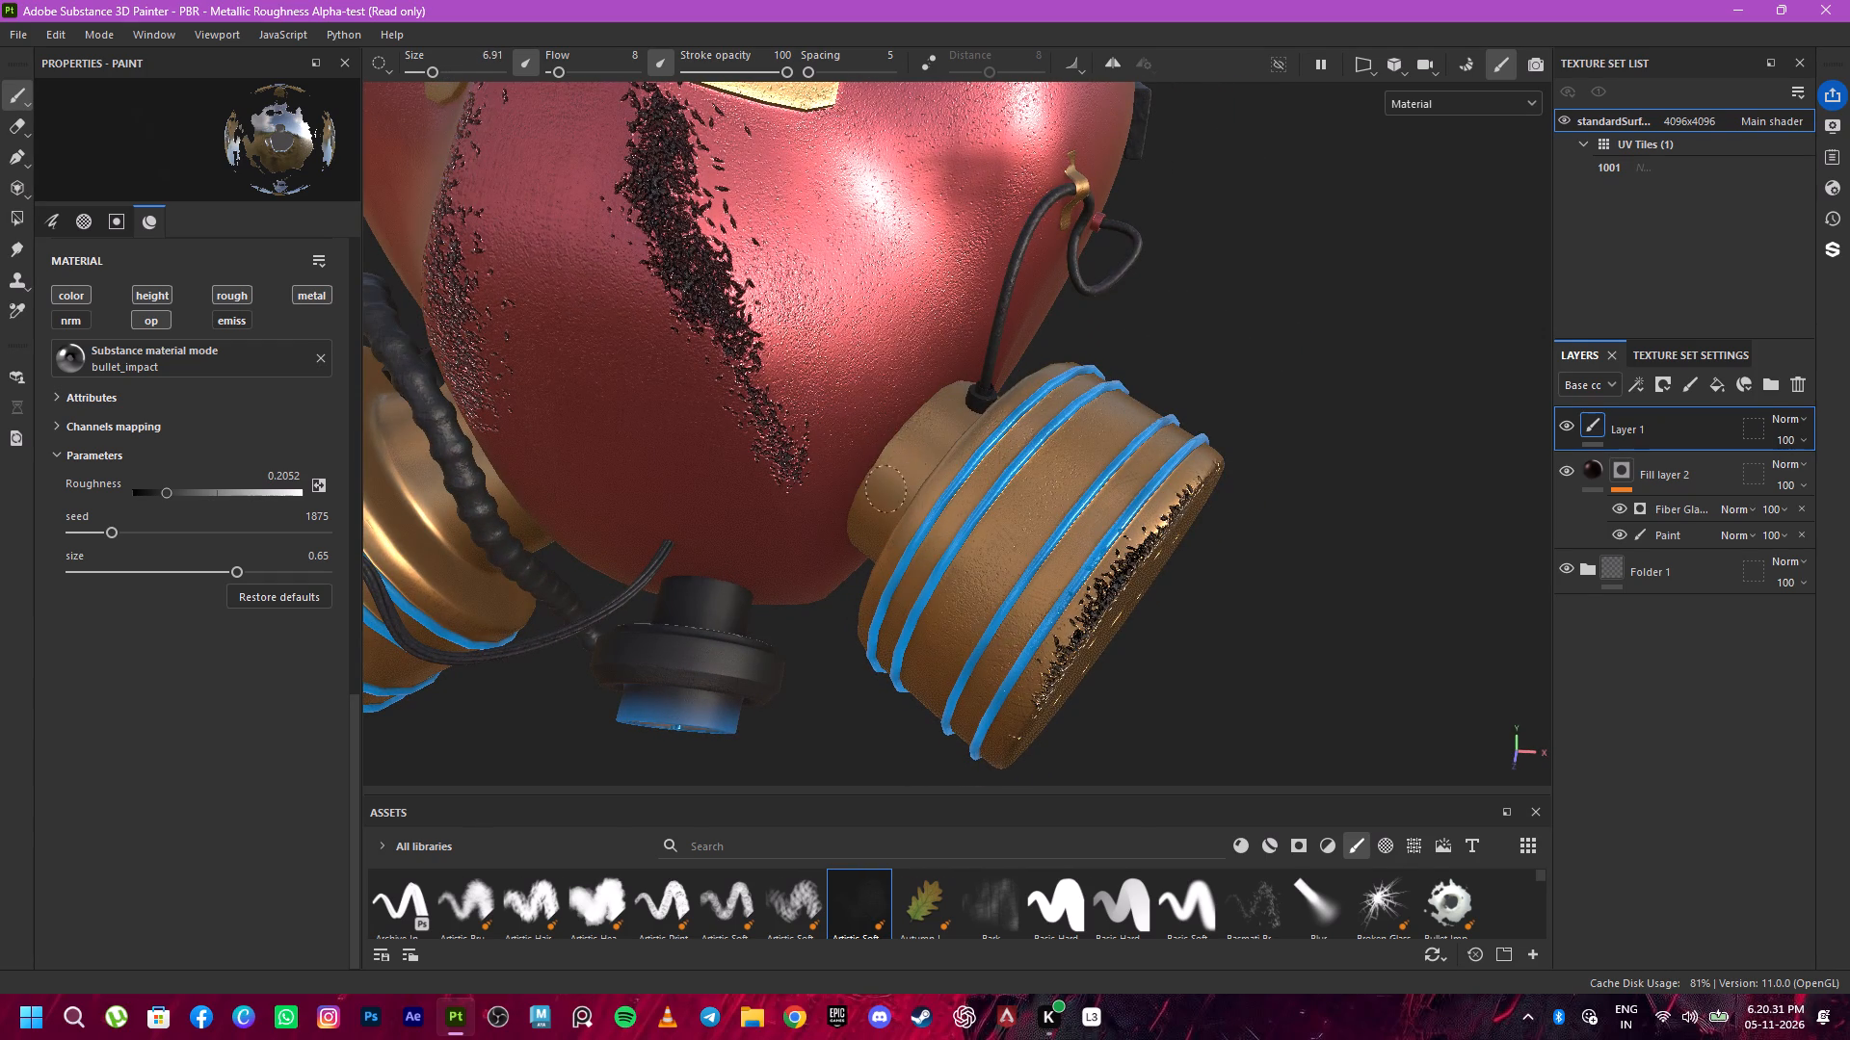
drag(885, 487, 886, 462)
alt+drag(906, 471, 979, 473)
alt+right_drag(857, 476, 1441, 506)
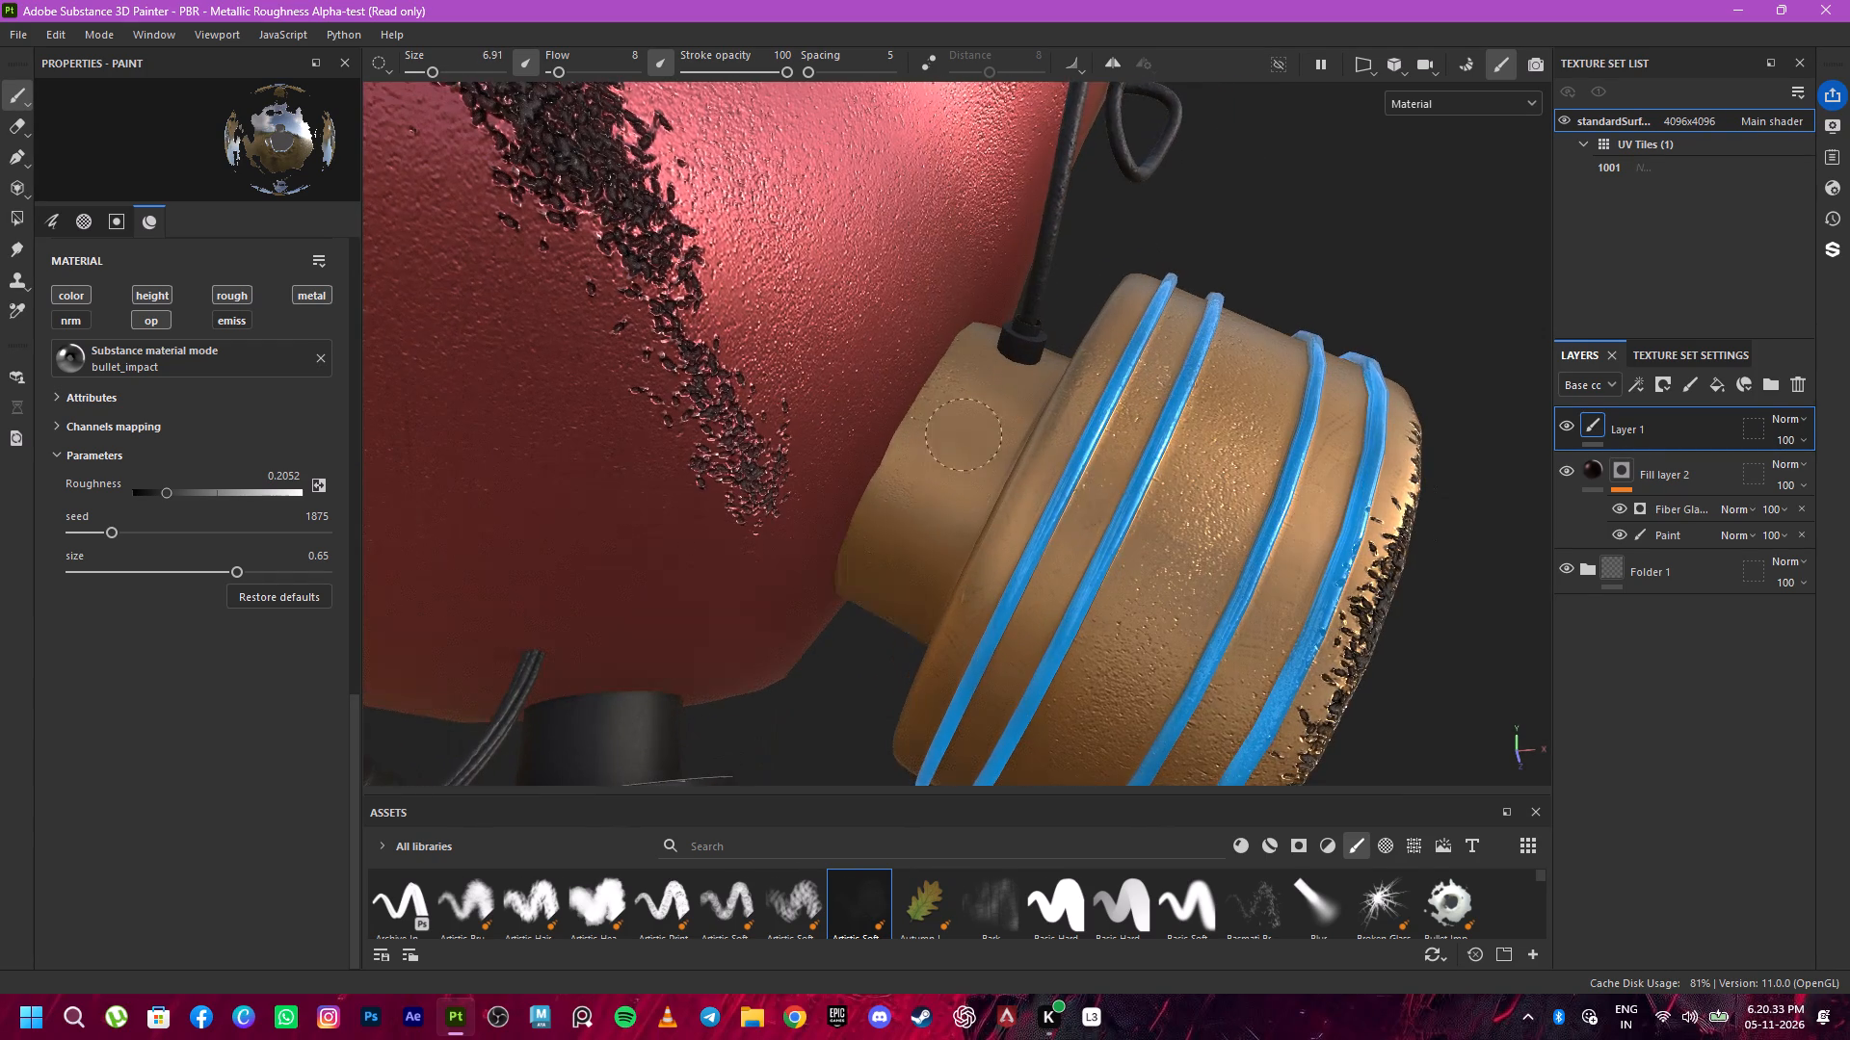
drag(974, 408, 952, 429)
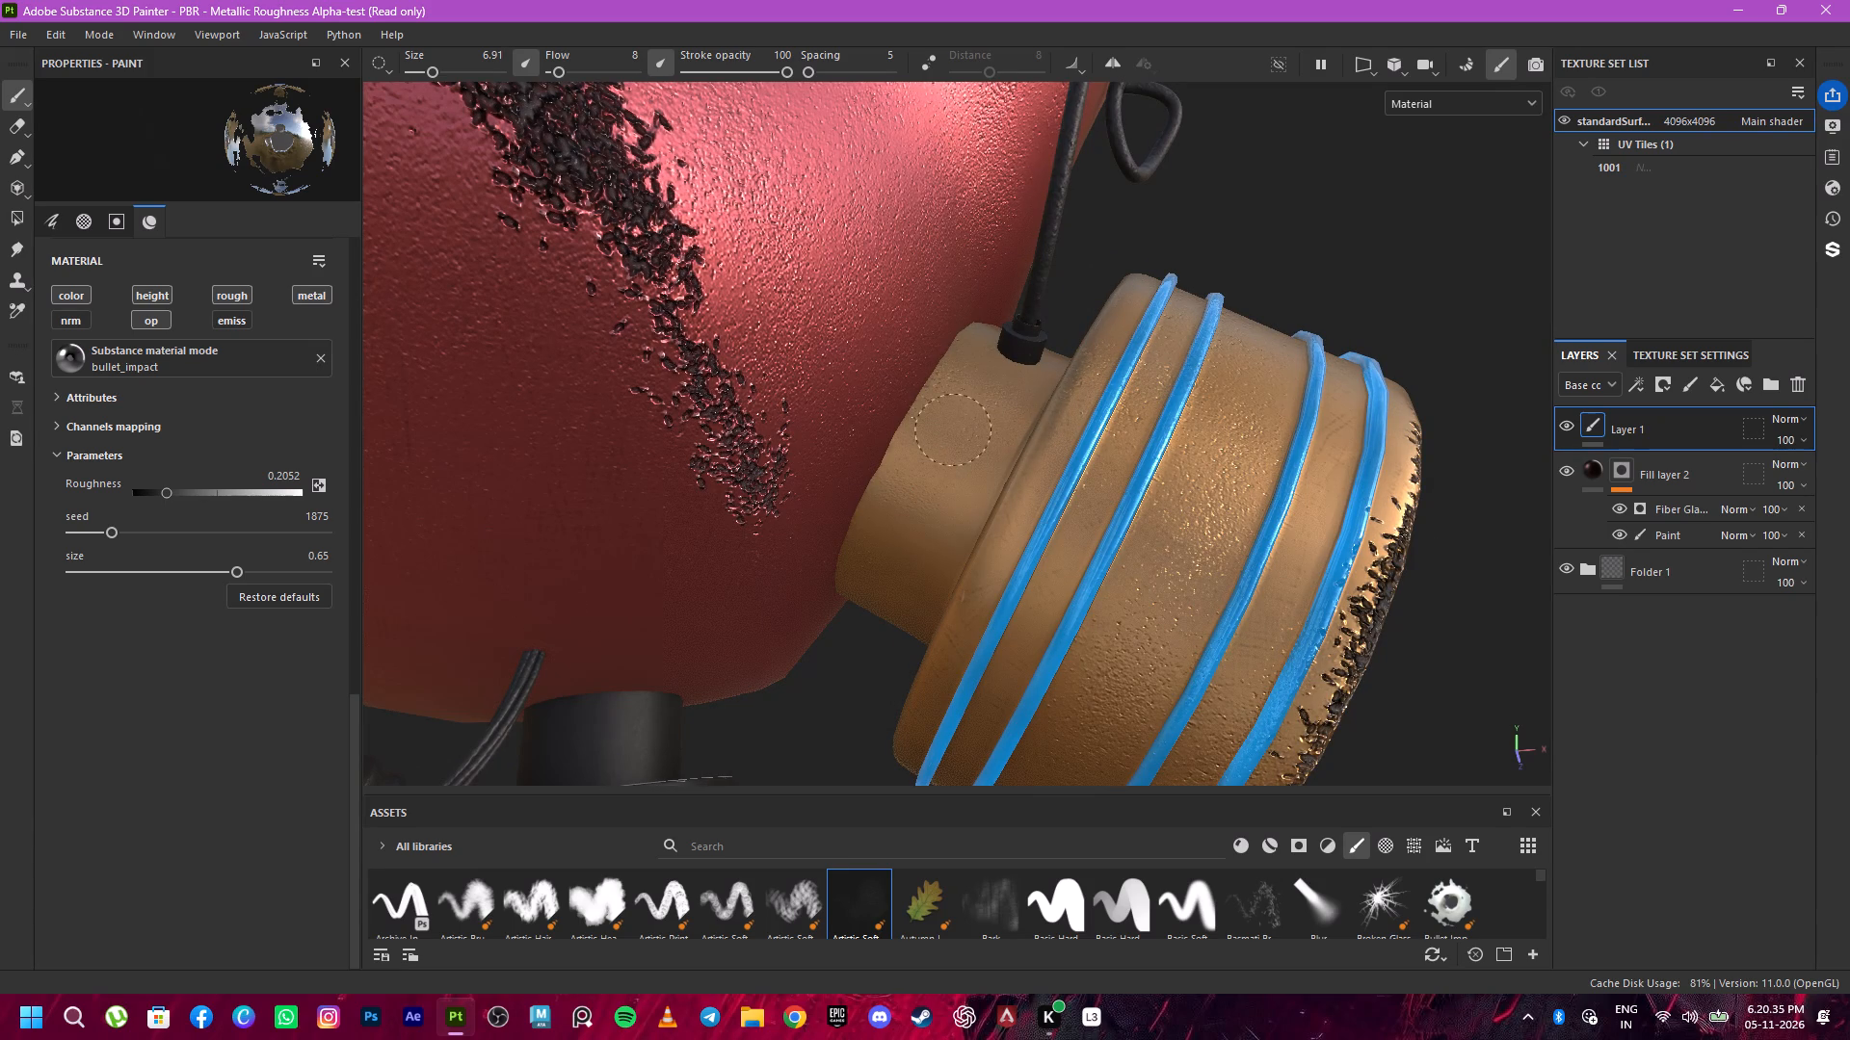
drag(952, 429, 901, 494)
drag(901, 494, 914, 437)
drag(902, 456, 947, 405)
drag(962, 413, 932, 447)
drag(959, 396, 949, 420)
drag(964, 389, 931, 431)
drag(951, 408, 917, 488)
Paint faint speckled wear on the gold neck along its joint with the canister.
drag(1015, 417, 964, 486)
drag(986, 462, 964, 488)
drag(995, 474, 971, 491)
drag(999, 456, 985, 475)
drag(1009, 438, 987, 459)
drag(1009, 425, 988, 454)
drag(1015, 402, 1000, 432)
drag(1008, 419, 963, 466)
Extend the faint wear down the lower part of the gold neck.
drag(969, 442, 918, 501)
drag(929, 498, 888, 524)
drag(945, 482, 885, 554)
drag(917, 524, 909, 548)
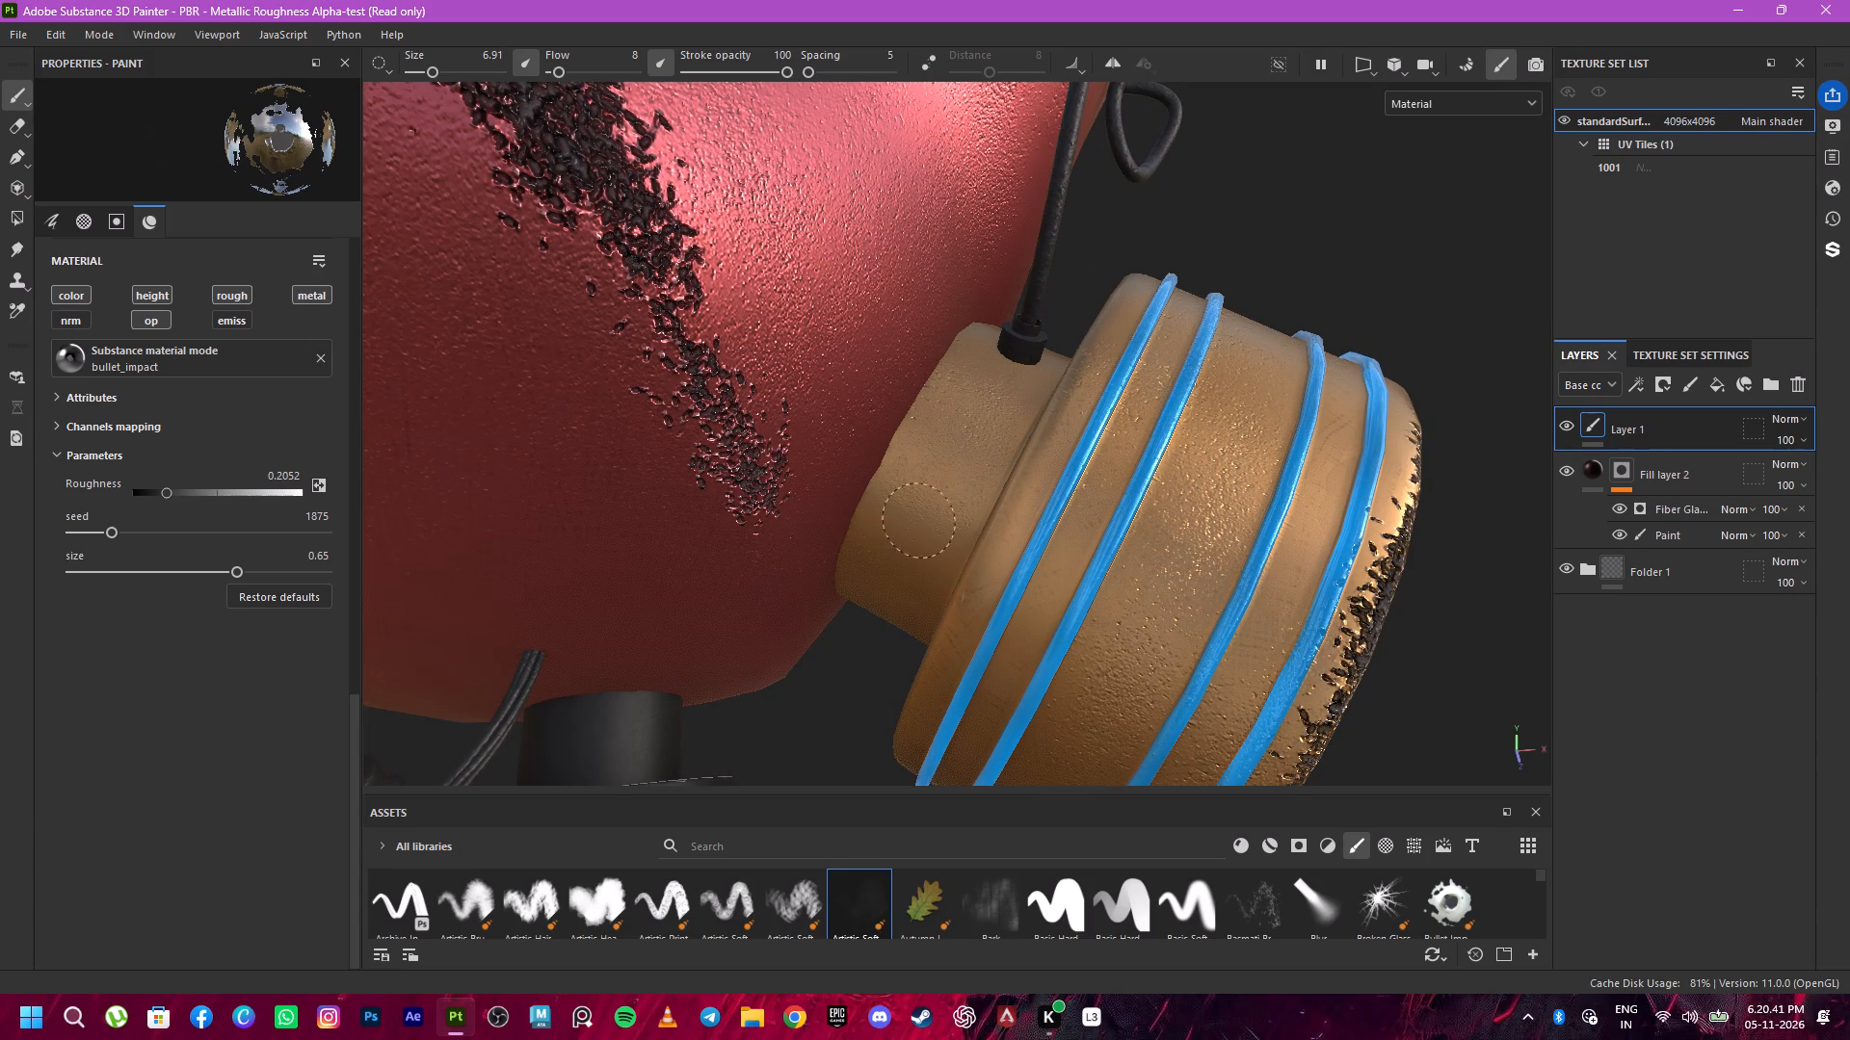
drag(909, 548, 887, 579)
drag(912, 565, 906, 581)
drag(952, 558, 939, 568)
drag(954, 549, 929, 567)
drag(939, 556, 912, 559)
drag(954, 538, 906, 539)
Paint faint wear along the gold neck's edge against the red body and up around the black cable fitting.
drag(911, 506, 908, 478)
drag(928, 440, 859, 461)
drag(902, 412, 853, 505)
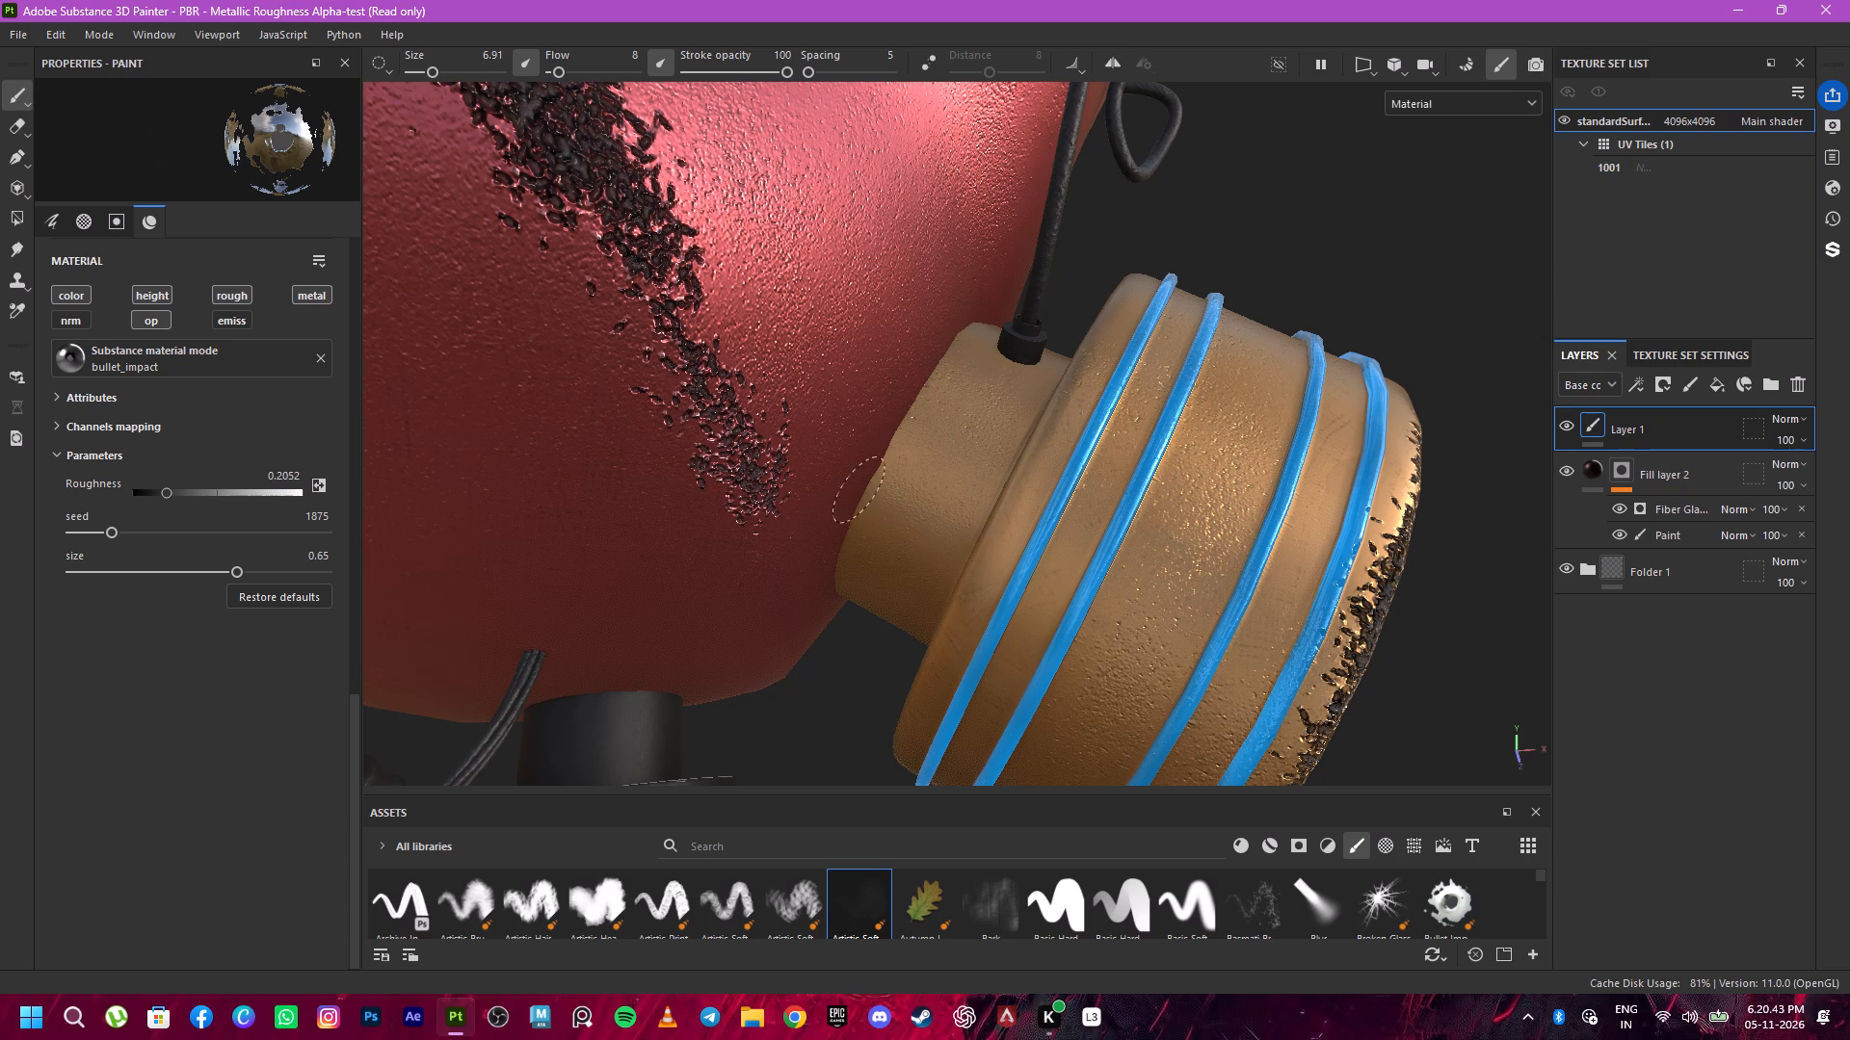
drag(853, 505, 883, 461)
drag(1015, 386, 1051, 319)
drag(1052, 305, 1031, 319)
drag(1039, 295, 983, 463)
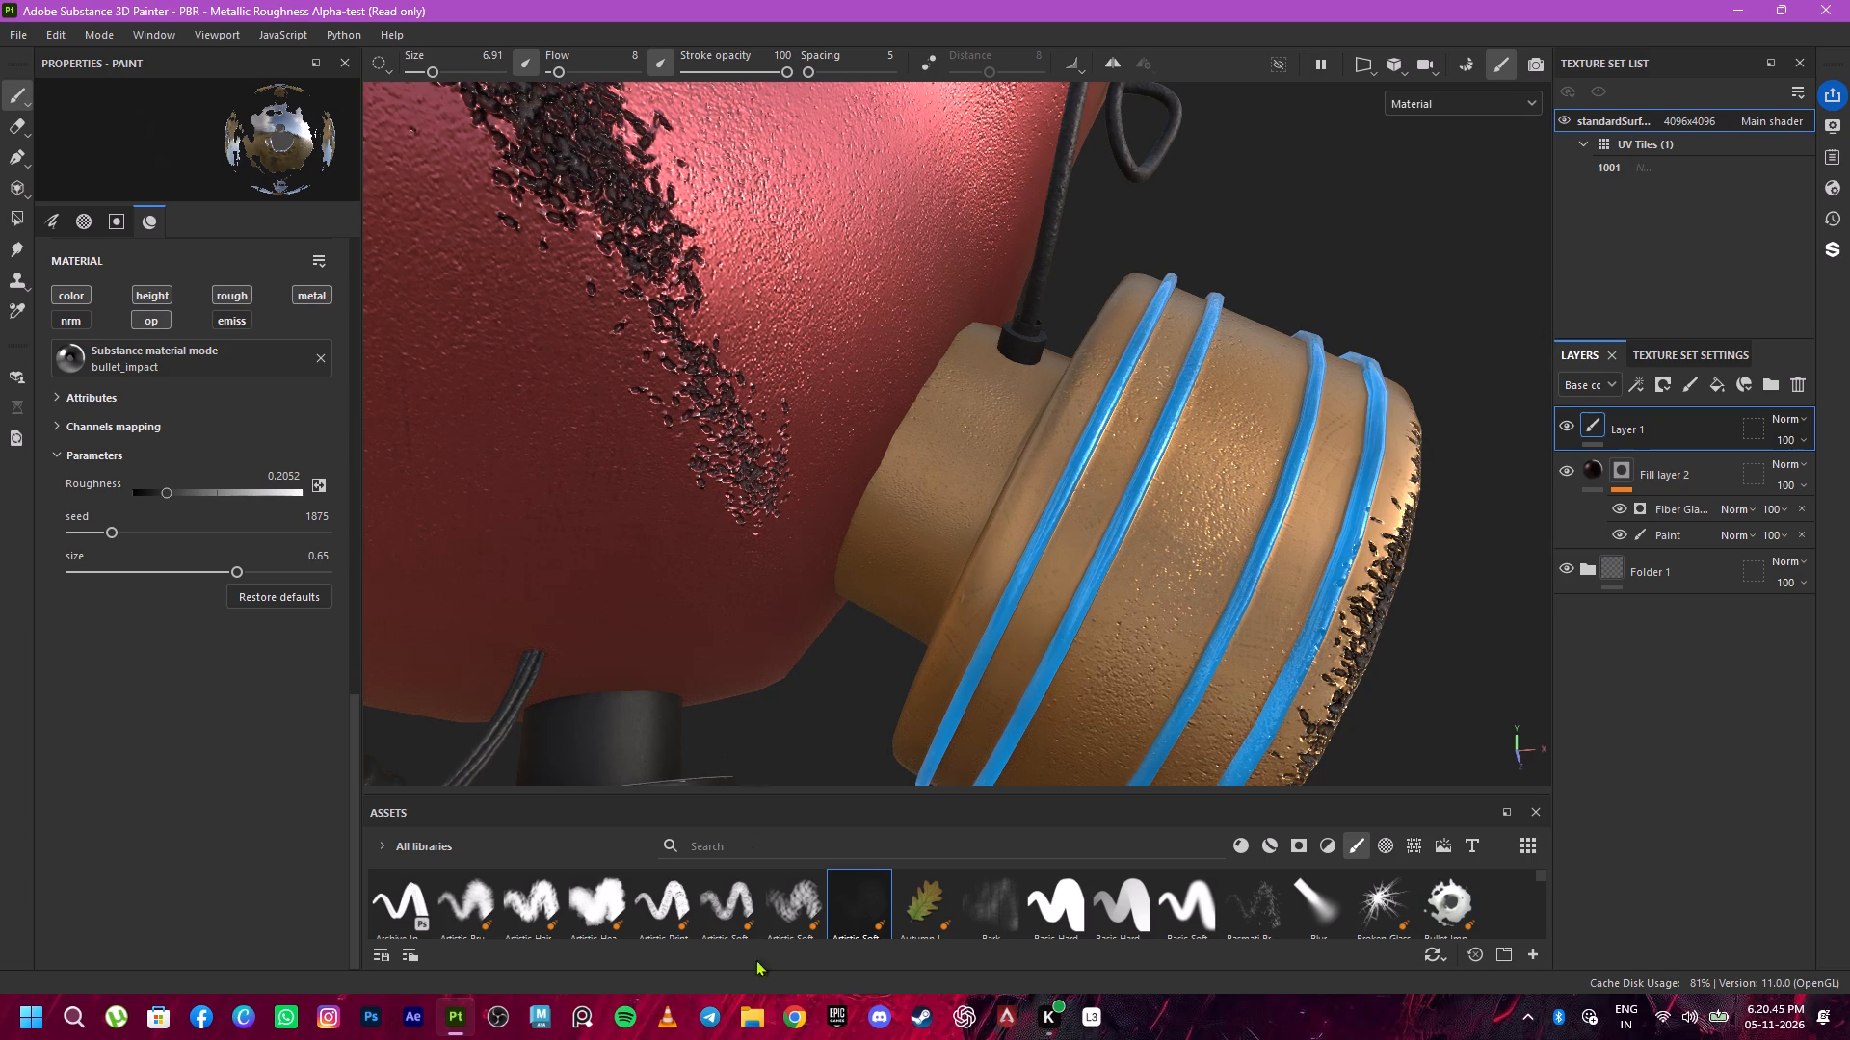